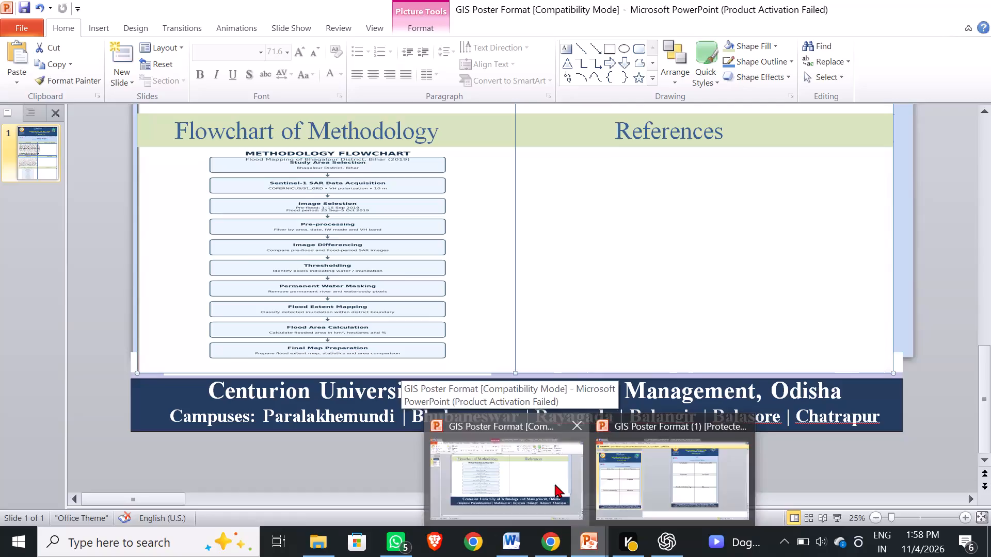
Align the short divider between the Introduction and Results and Discussion headings with the vertical column line below it.
{"action": "scroll", "coordinate": [651, 230], "scroll_direction": "up", "scroll_amount": 5}
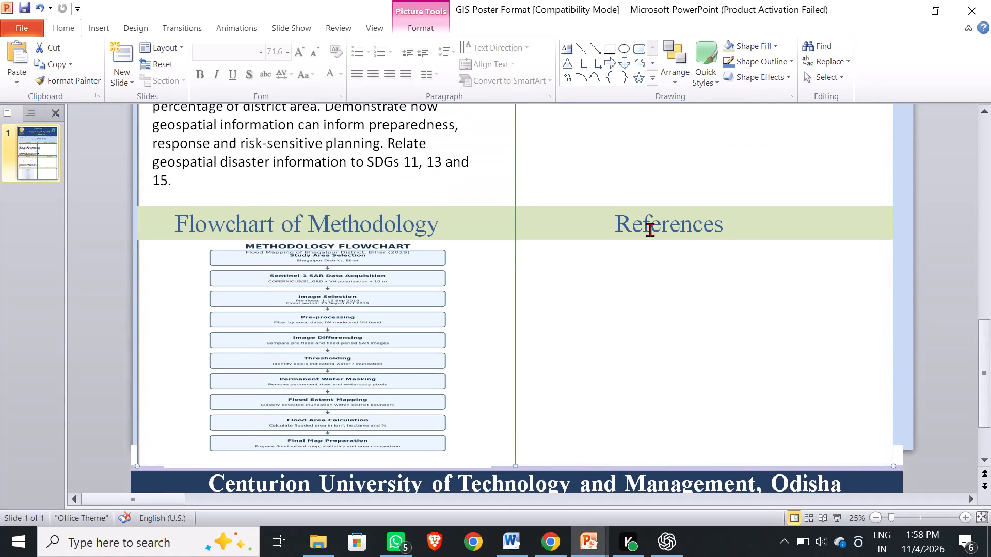
{"action": "scroll", "coordinate": [649, 234], "scroll_direction": "up", "scroll_amount": 13}
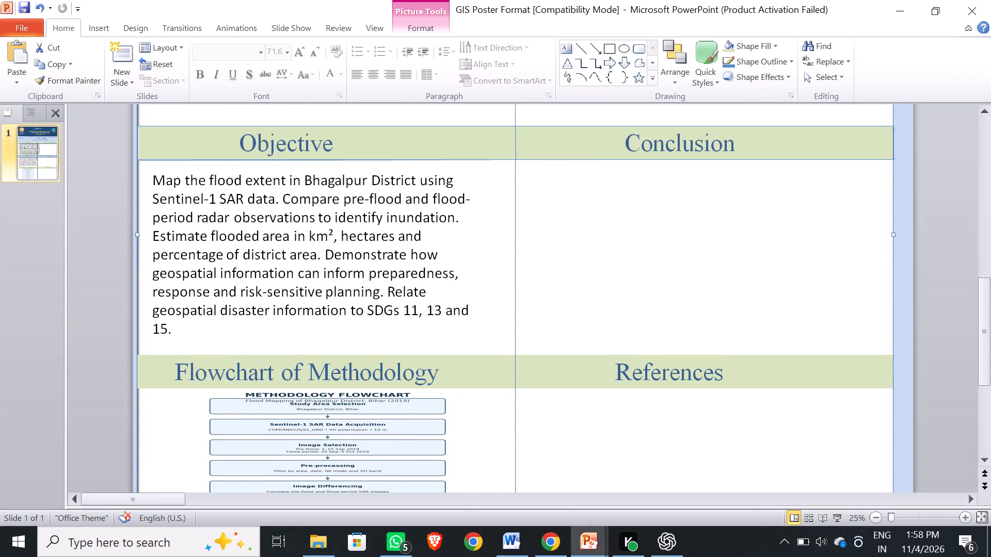
{"action": "scroll", "coordinate": [650, 233], "scroll_direction": "up", "scroll_amount": 6}
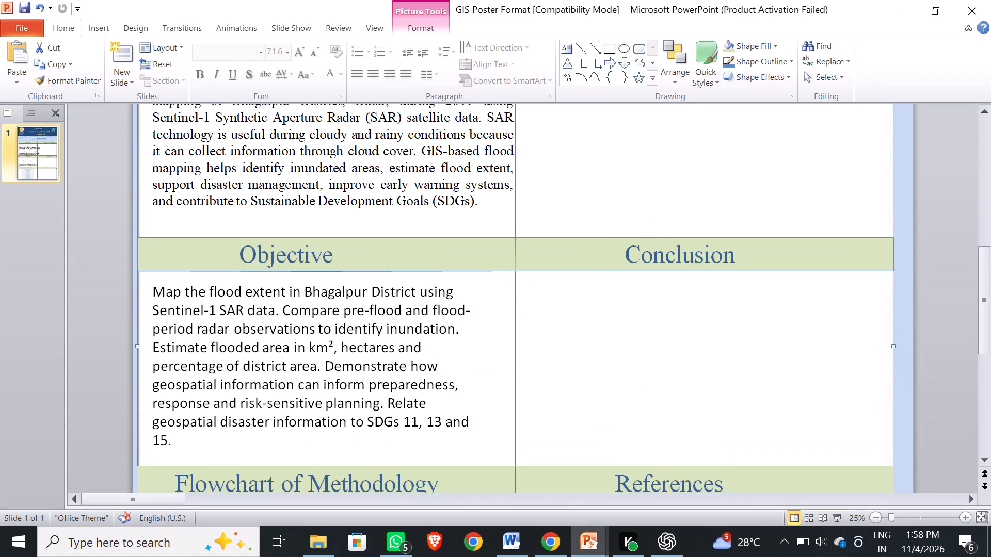
{"action": "scroll", "coordinate": [650, 233], "scroll_direction": "up", "scroll_amount": 12}
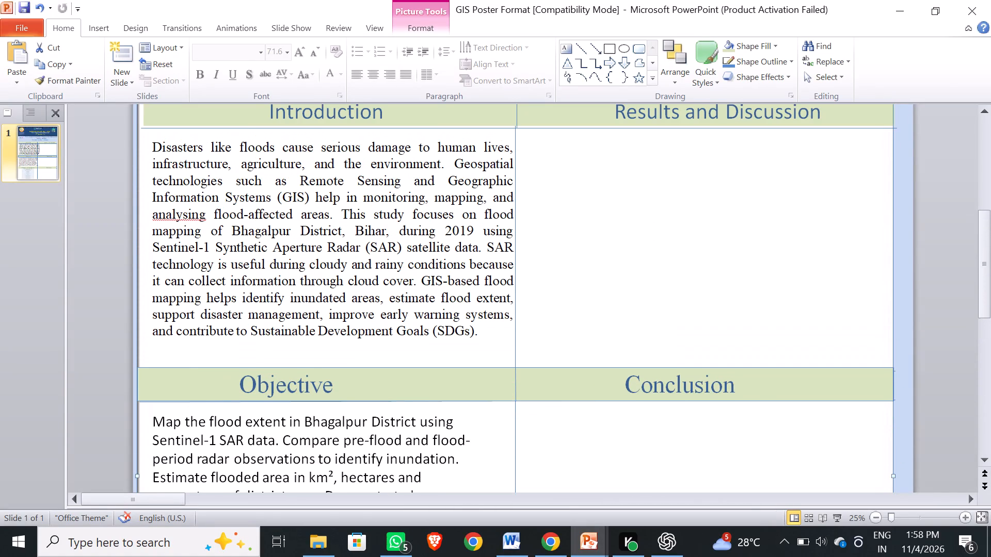
{"action": "scroll", "coordinate": [650, 233], "scroll_direction": "up", "scroll_amount": 3}
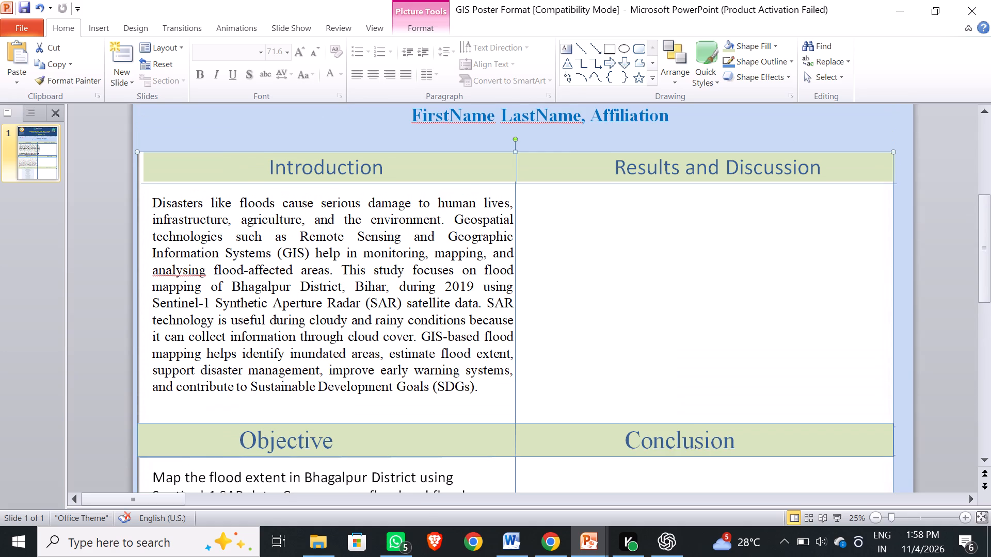
{"action": "left_click", "coordinate": [516, 169]}
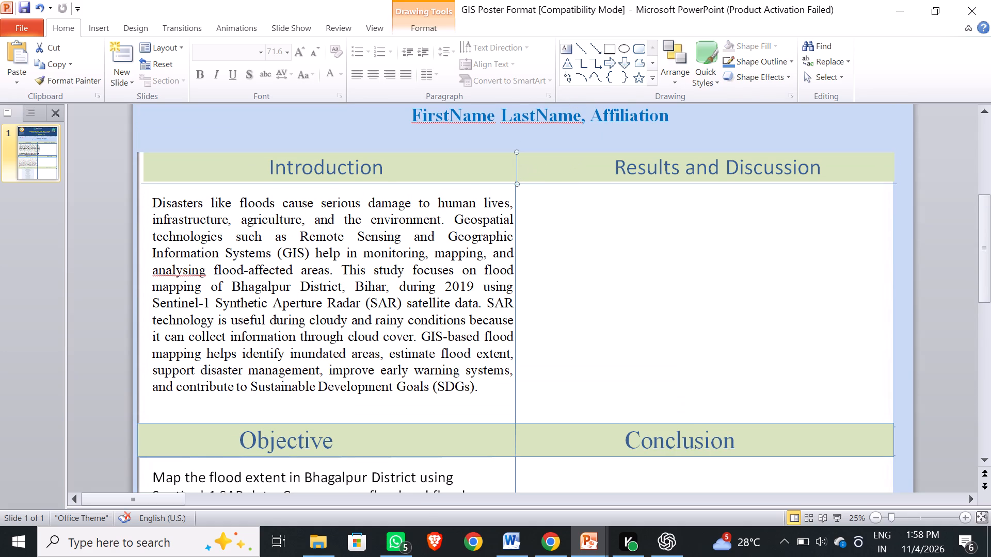
{"action": "left_click", "coordinate": [518, 167]}
{"action": "left_click", "coordinate": [549, 203]}
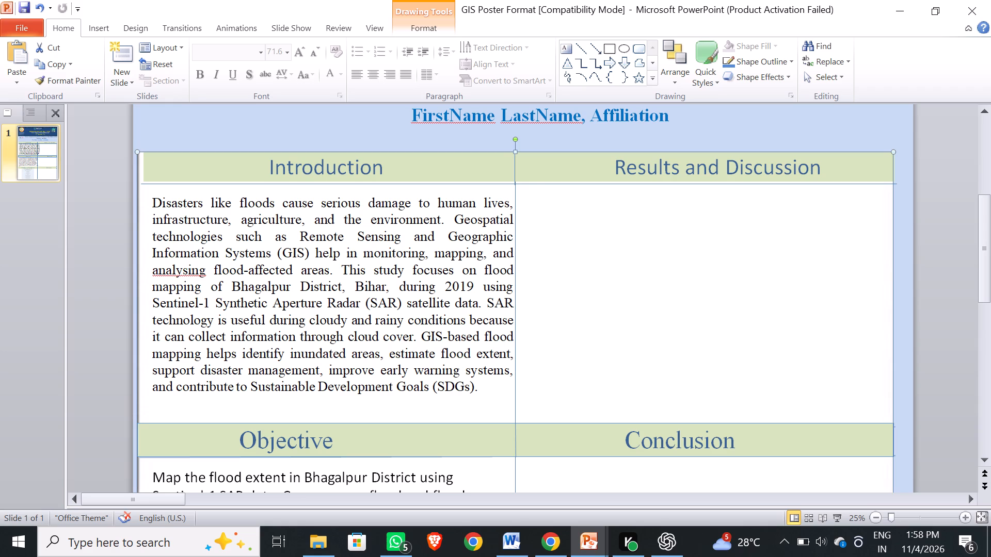
{"action": "left_click", "coordinate": [514, 165]}
{"action": "left_click", "coordinate": [514, 168]}
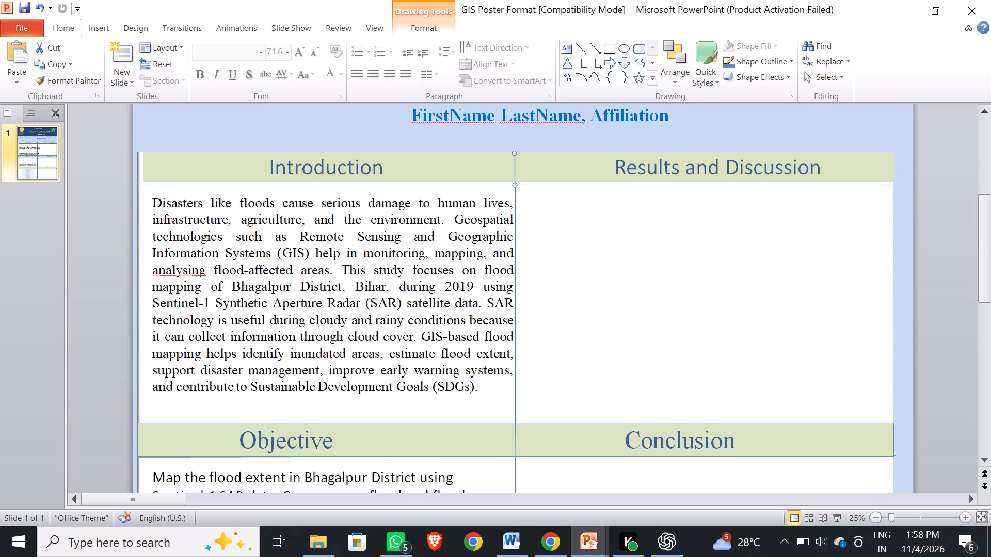
{"action": "left_click", "coordinate": [561, 226]}
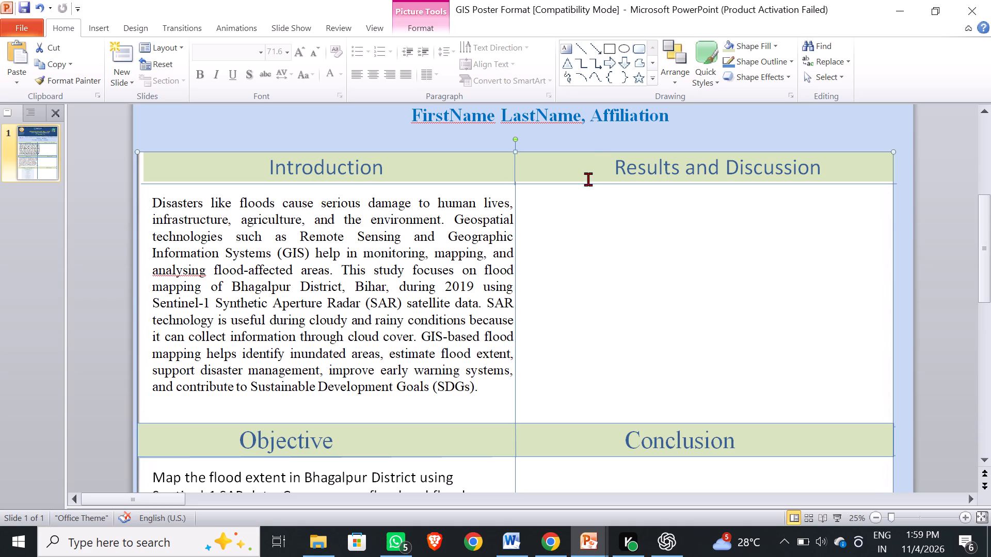
Draw a text box below the Results and Discussion heading and paste the copied flood-map figure as a picture.
{"action": "left_click", "coordinate": [567, 53]}
{"action": "left_click_drag", "start_coordinate": [525, 199], "coordinate": [556, 228]}
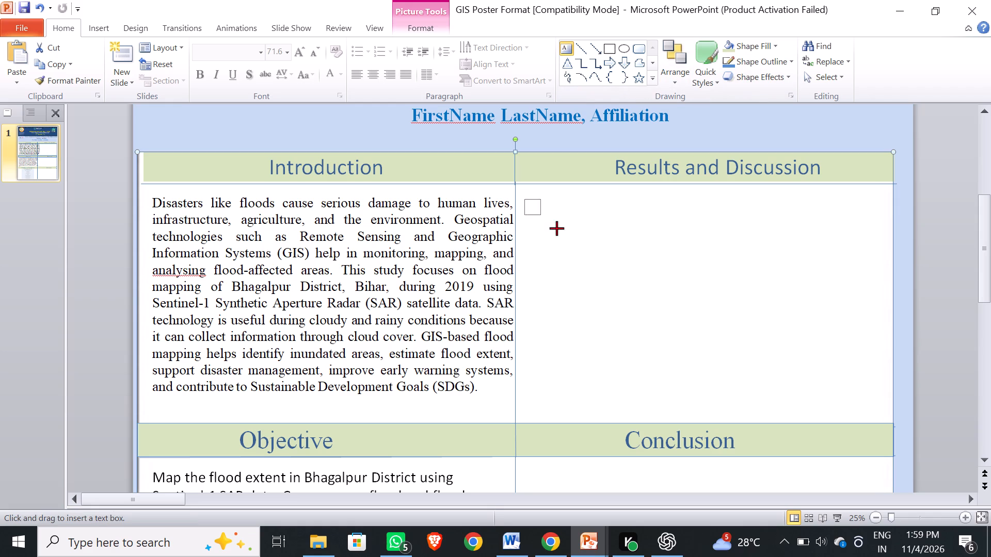
{"action": "left_click_drag", "start_coordinate": [556, 228], "coordinate": [848, 357]}
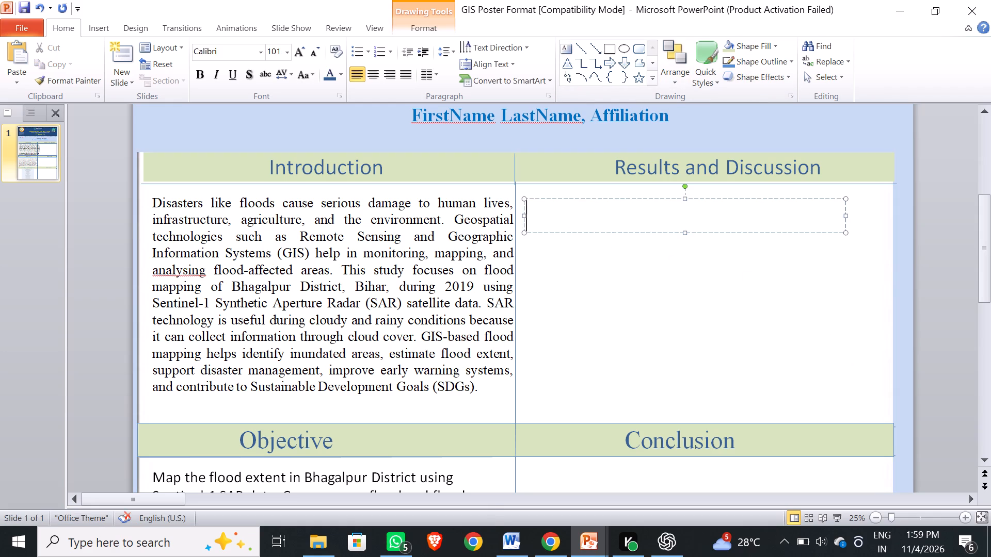
{"action": "right_click", "coordinate": [602, 225]}
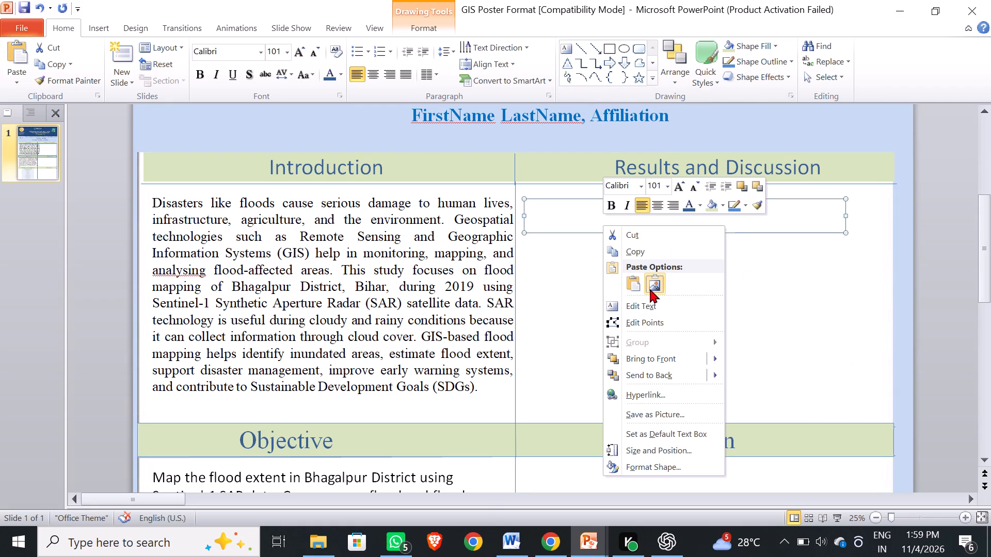
{"action": "left_click", "coordinate": [650, 289]}
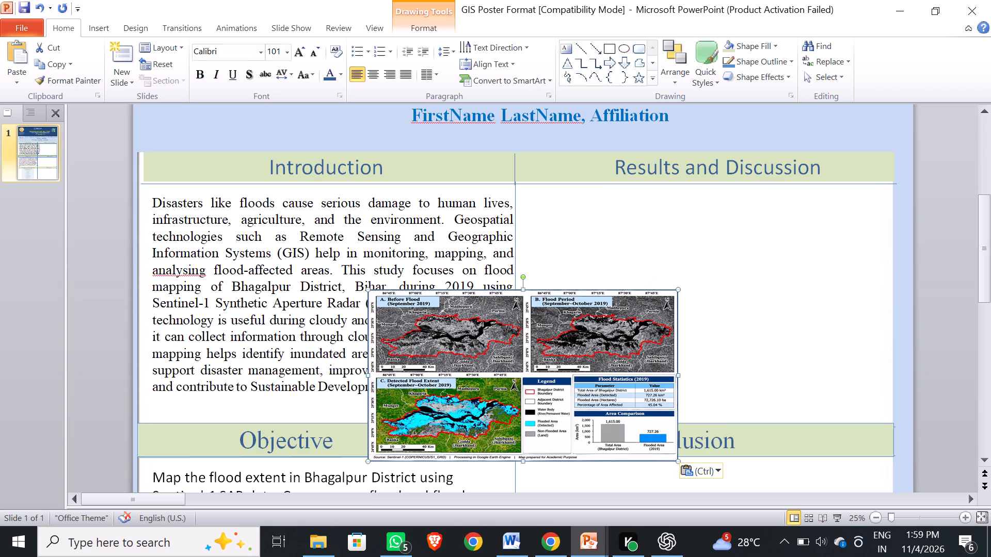
Move the flood-map figure into the Results and Discussion cell and stretch it to nearly fill the cell's width and height.
{"action": "left_click_drag", "start_coordinate": [523, 339], "coordinate": [684, 251]}
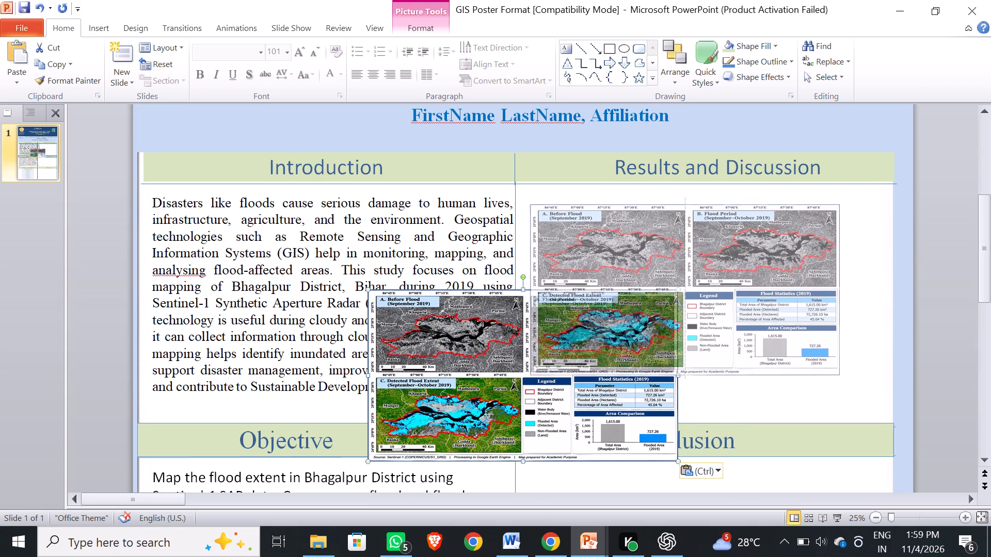
{"action": "left_click_drag", "start_coordinate": [684, 251], "coordinate": [694, 245]}
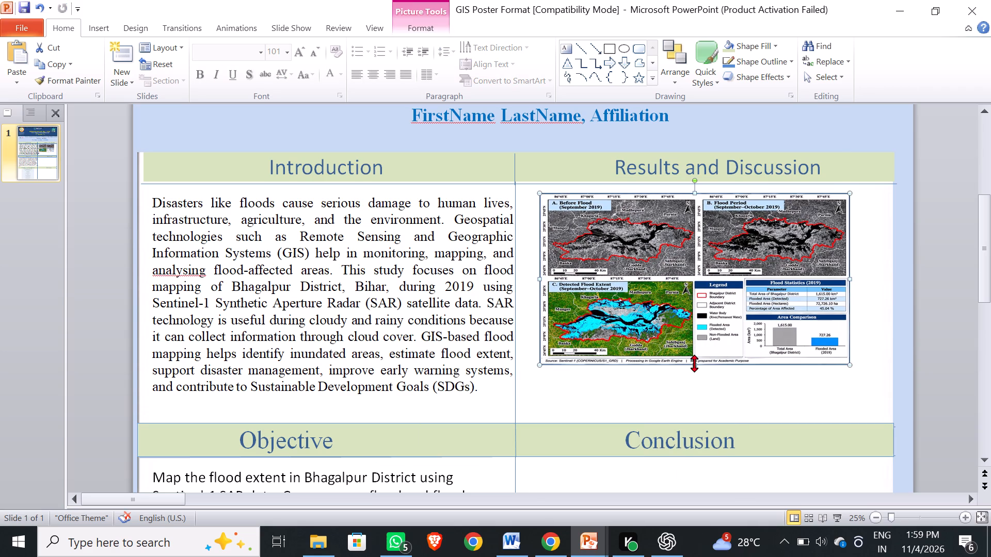
{"action": "left_click_drag", "start_coordinate": [696, 366], "coordinate": [701, 399]}
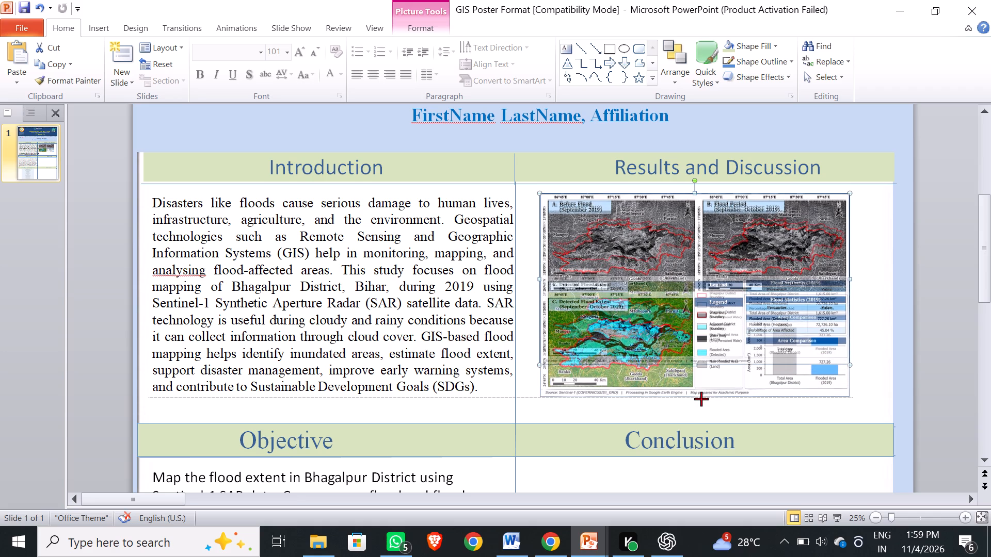
{"action": "left_click_drag", "start_coordinate": [701, 399], "coordinate": [704, 411]}
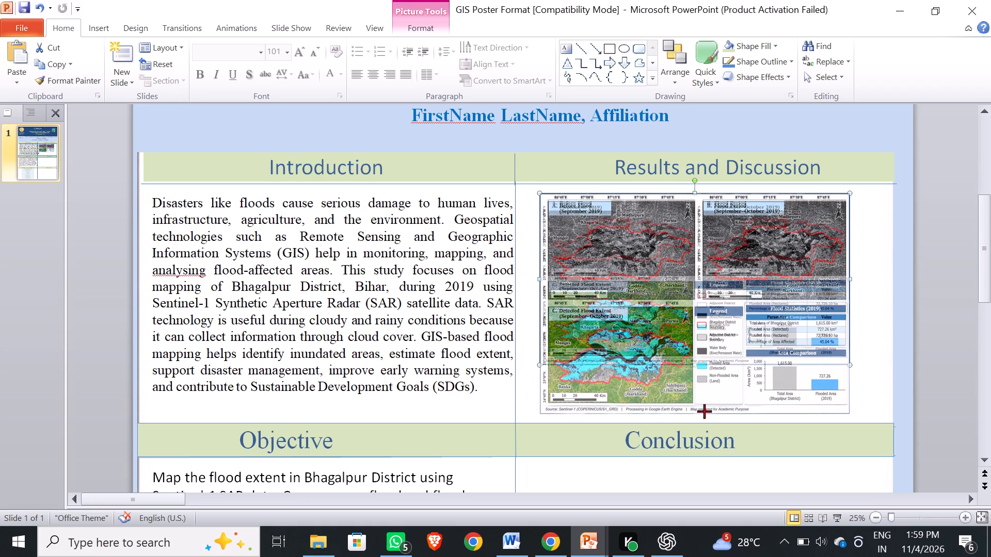
{"action": "left_click_drag", "start_coordinate": [704, 411], "coordinate": [701, 398]}
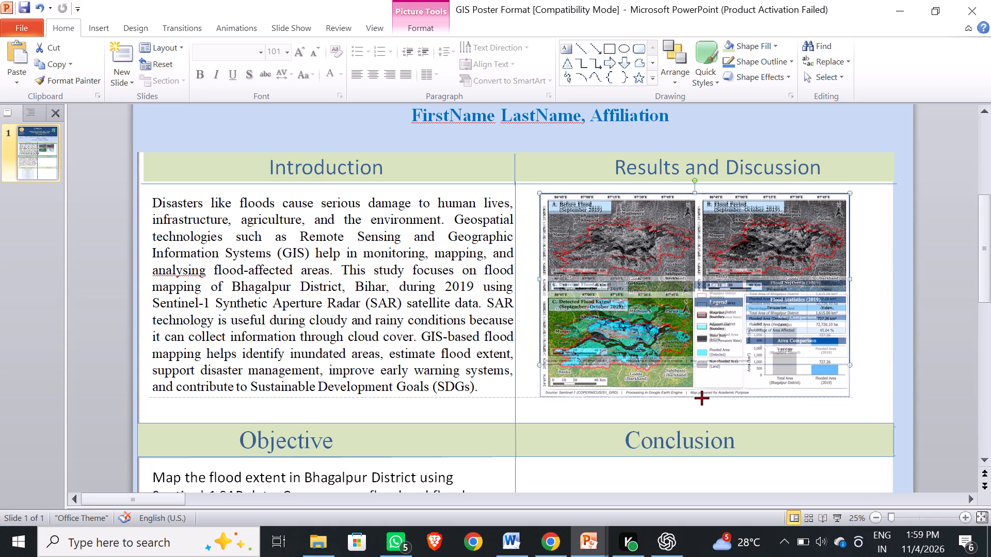
{"action": "left_click_drag", "start_coordinate": [701, 398], "coordinate": [703, 401]}
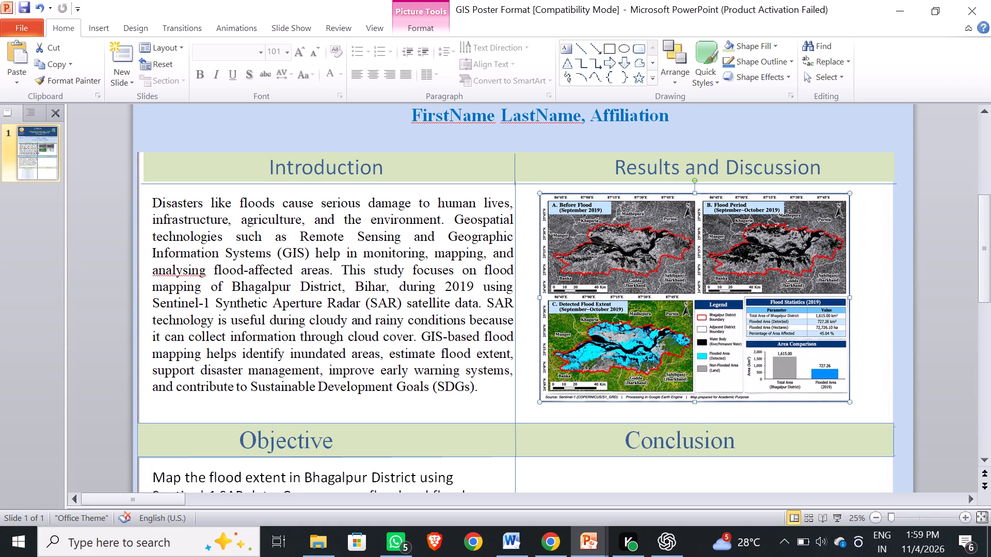
{"action": "left_click_drag", "start_coordinate": [850, 297], "coordinate": [856, 299]}
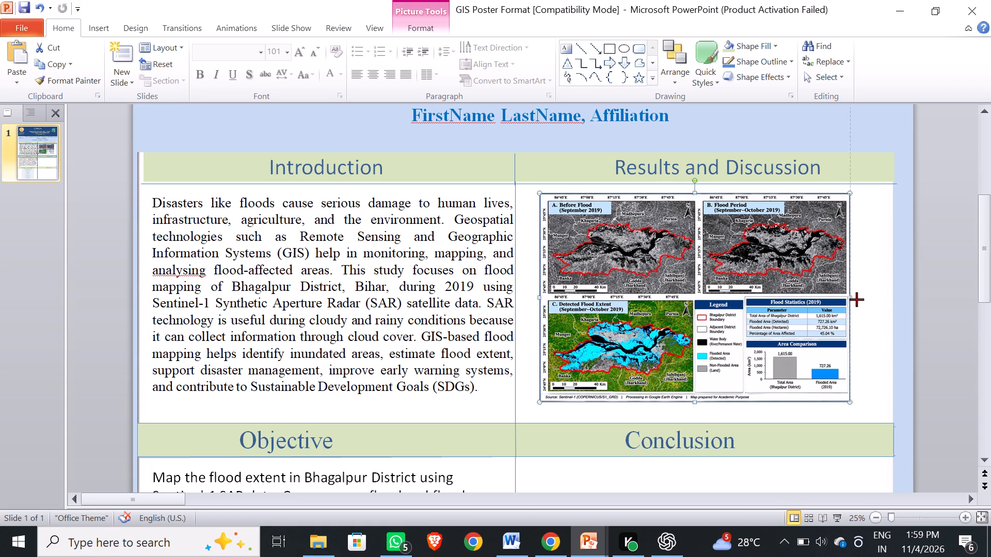
{"action": "left_click_drag", "start_coordinate": [856, 299], "coordinate": [885, 301]}
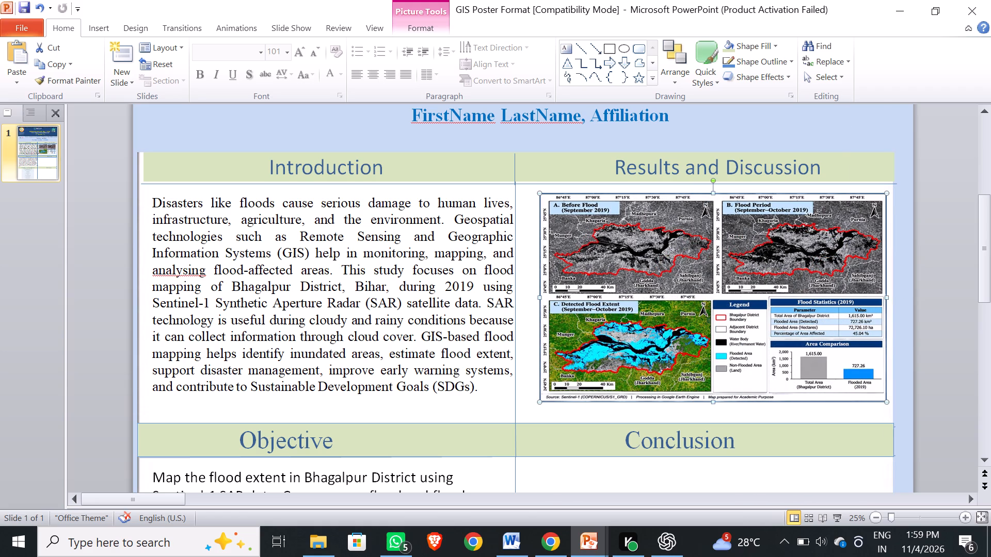
{"action": "left_click_drag", "start_coordinate": [539, 299], "coordinate": [541, 300]}
{"action": "left_click_drag", "start_coordinate": [541, 300], "coordinate": [523, 304]}
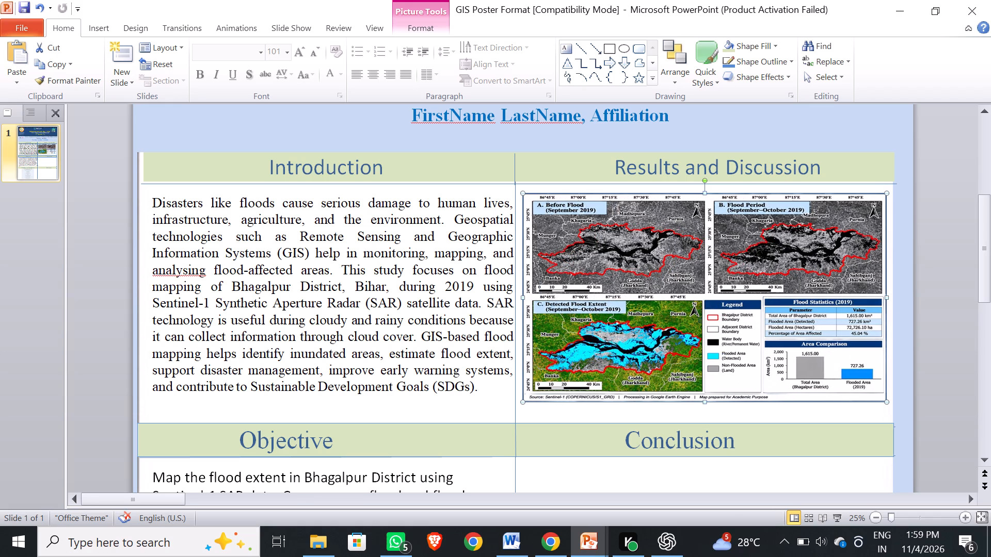
Reduce the figure's width and height, and fit it directly beneath the Results and Discussion heading, close to the column divider.
{"action": "left_click_drag", "start_coordinate": [885, 297], "coordinate": [827, 305]}
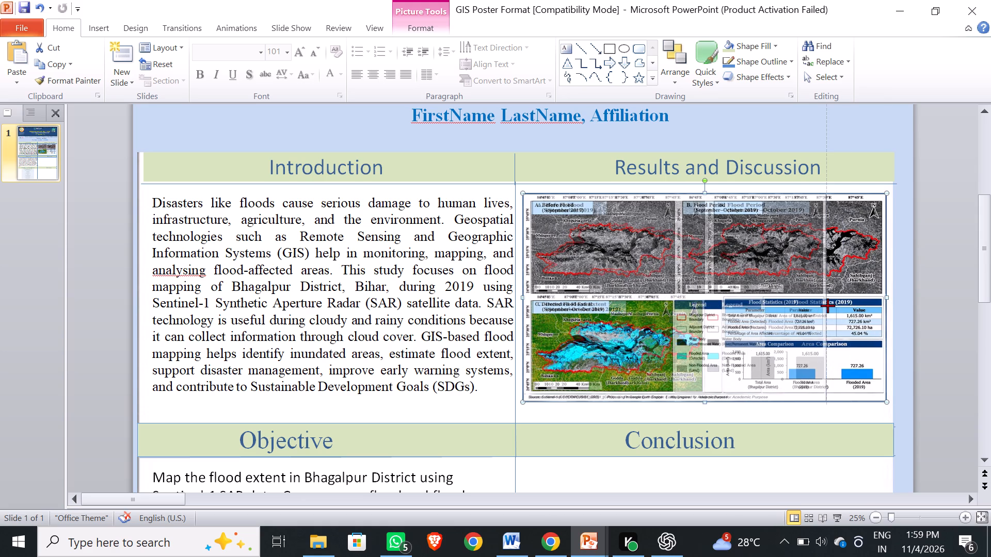
{"action": "left_click_drag", "start_coordinate": [827, 305], "coordinate": [826, 305]}
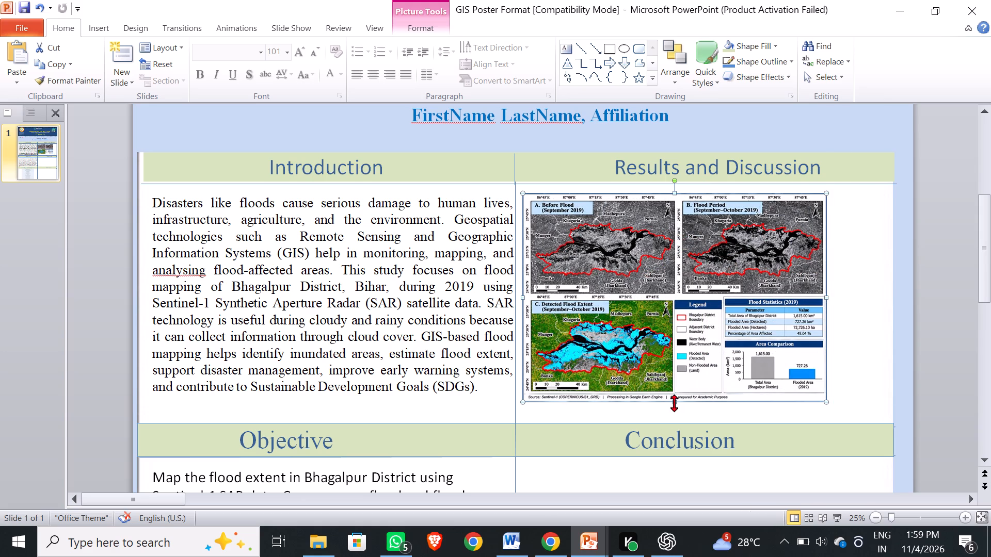
{"action": "left_click_drag", "start_coordinate": [674, 403], "coordinate": [672, 370]}
{"action": "left_click_drag", "start_coordinate": [669, 298], "coordinate": [675, 273]}
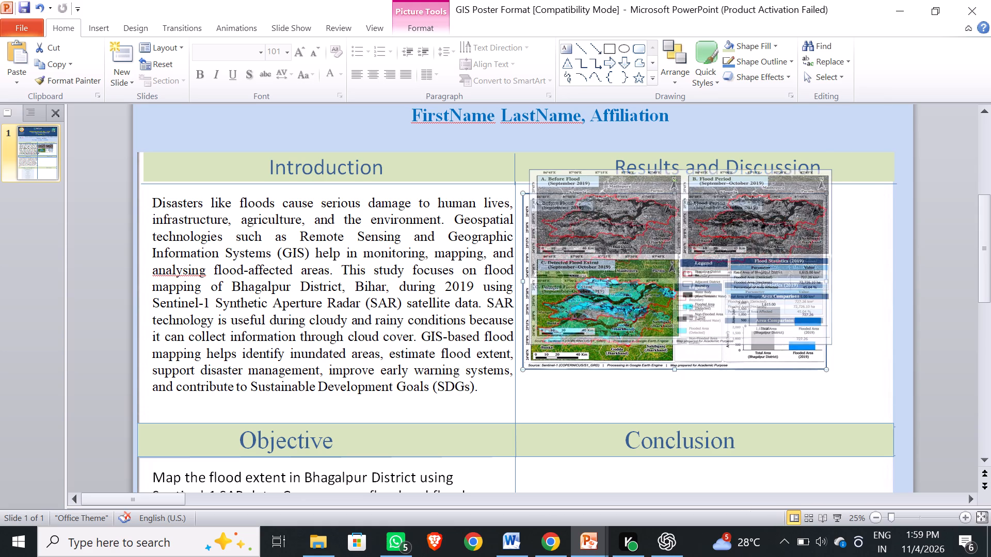
{"action": "left_click_drag", "start_coordinate": [675, 273], "coordinate": [669, 291]}
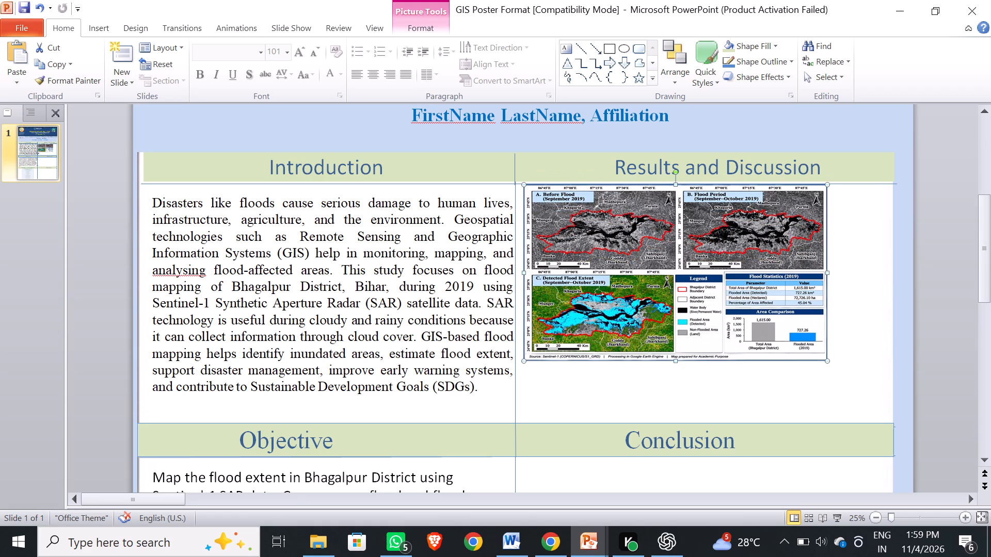
{"action": "left_click", "coordinate": [844, 283]}
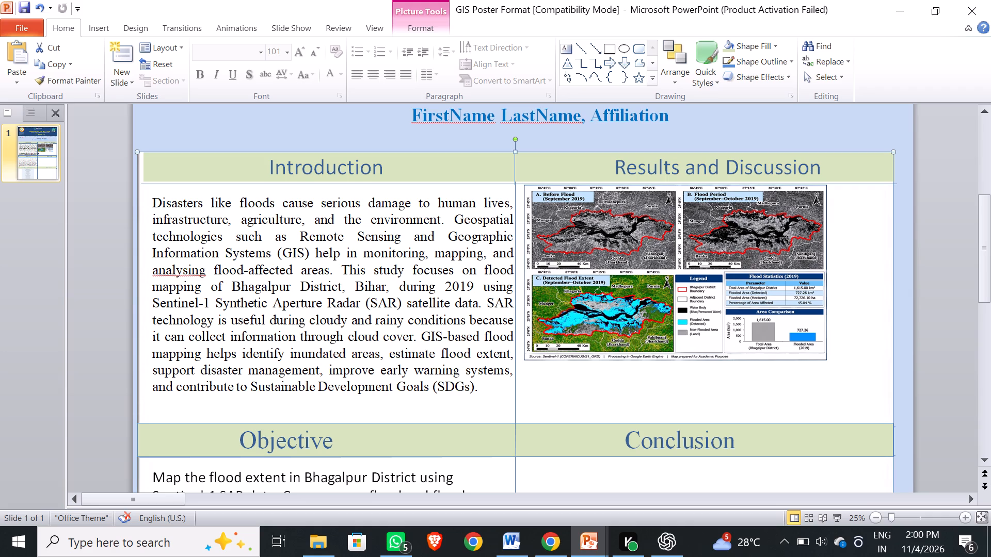
{"action": "left_click", "coordinate": [674, 267]}
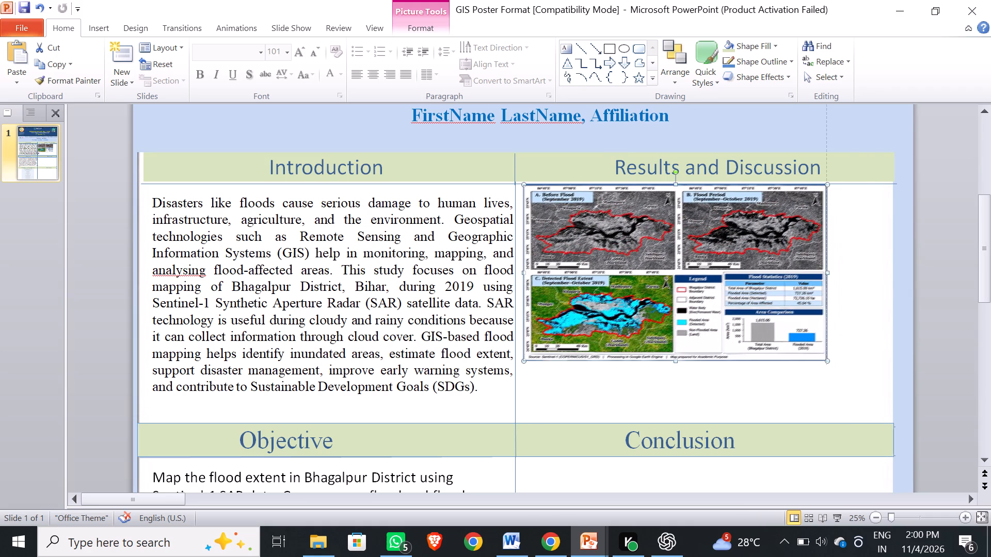
{"action": "left_click", "coordinate": [877, 242]}
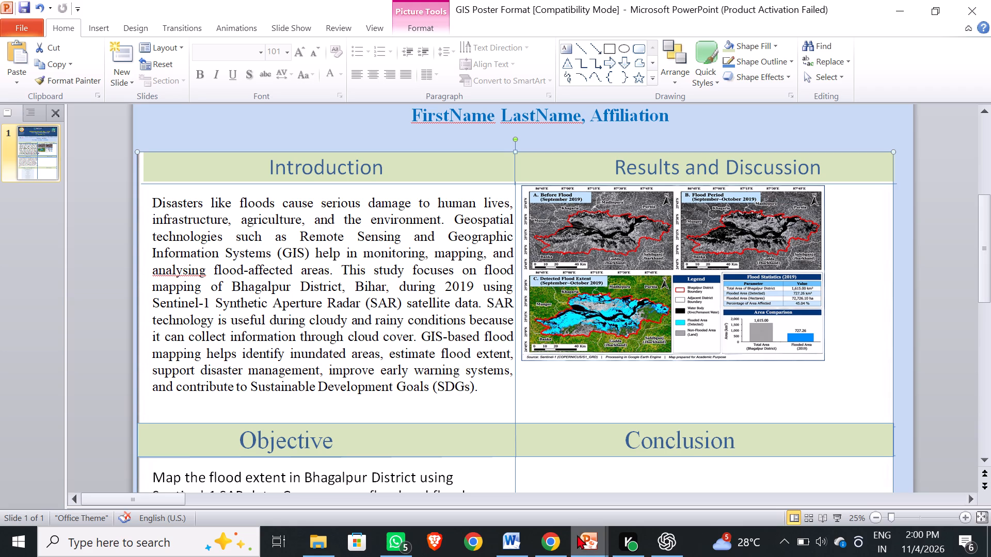
Switch to the GIS_Day_2026_Poster document in Word.
{"action": "left_click", "coordinate": [513, 539]}
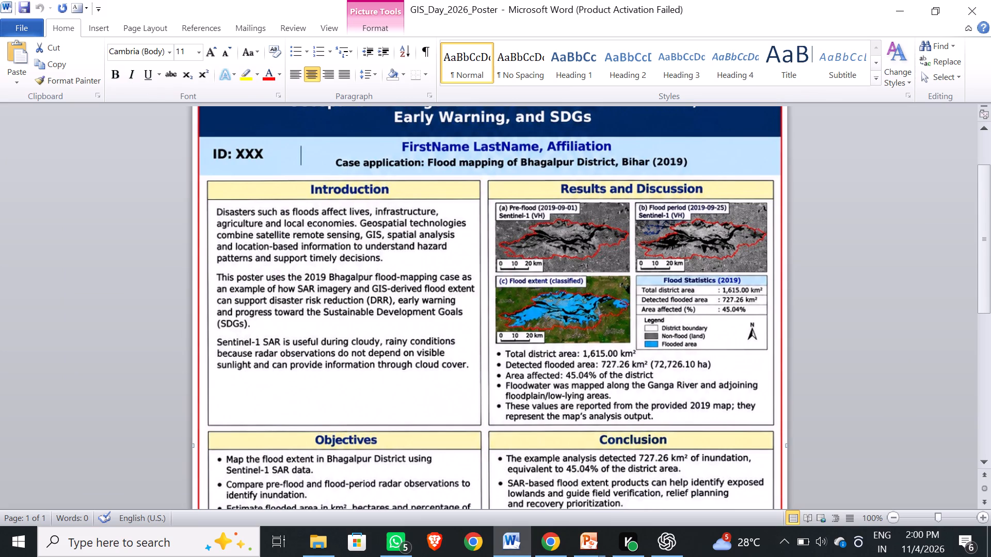
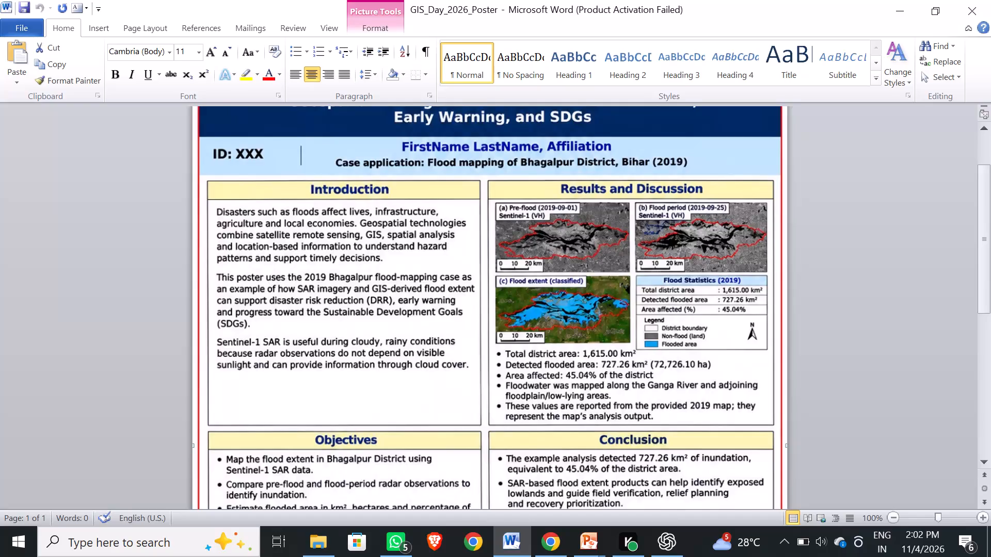
{"action": "scroll", "coordinate": [683, 359], "scroll_direction": "up", "scroll_amount": 2}
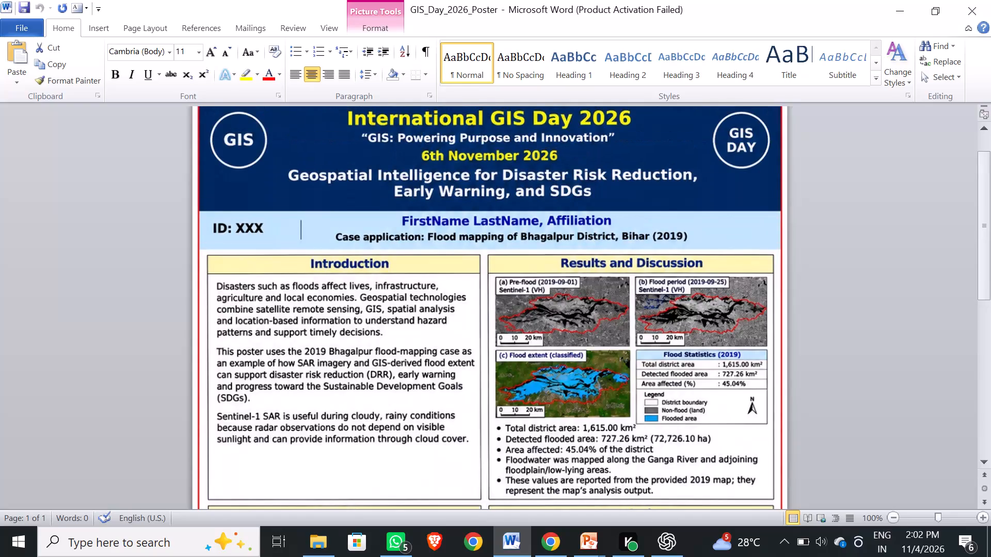
{"action": "scroll", "coordinate": [683, 361], "scroll_direction": "down", "scroll_amount": 1}
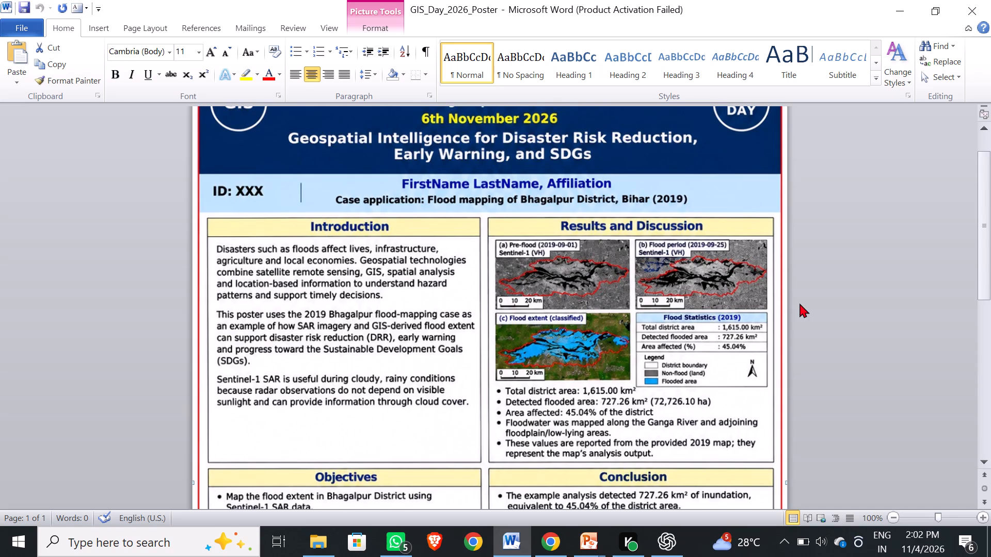
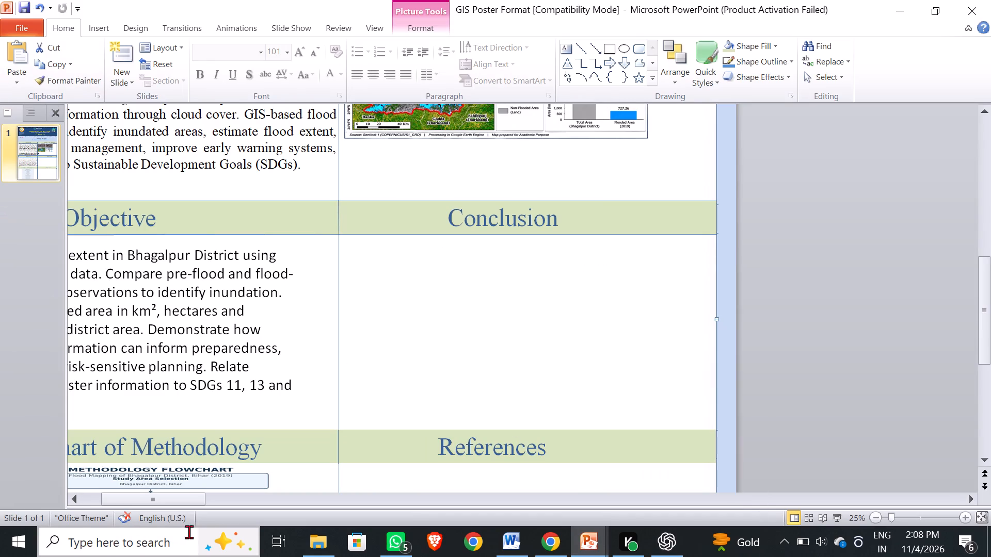
Move the two-column background picture slightly up and to the right so its bottom edge clears the university footer.
{"action": "scroll", "coordinate": [269, 187], "scroll_direction": "down", "scroll_amount": 3}
{"action": "scroll", "coordinate": [269, 188], "scroll_direction": "up", "scroll_amount": 1}
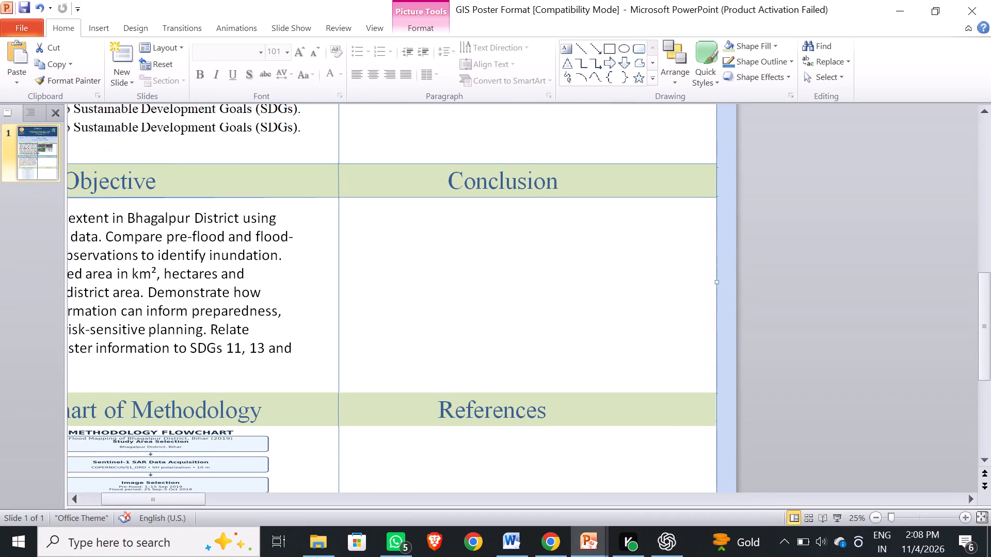
{"action": "scroll", "coordinate": [269, 188], "scroll_direction": "up", "scroll_amount": 3}
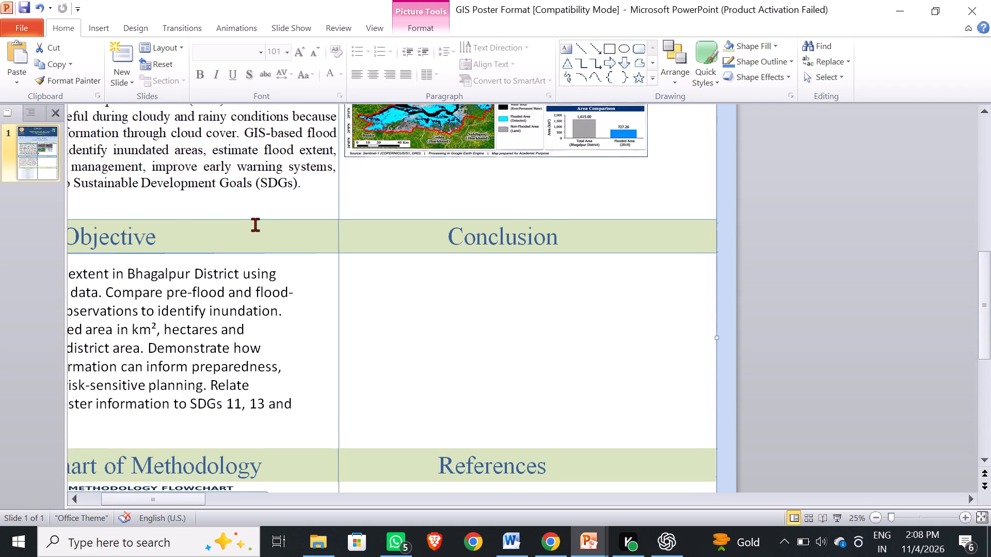
{"action": "scroll", "coordinate": [255, 224], "scroll_direction": "down", "scroll_amount": 4, "text": "ctrl"}
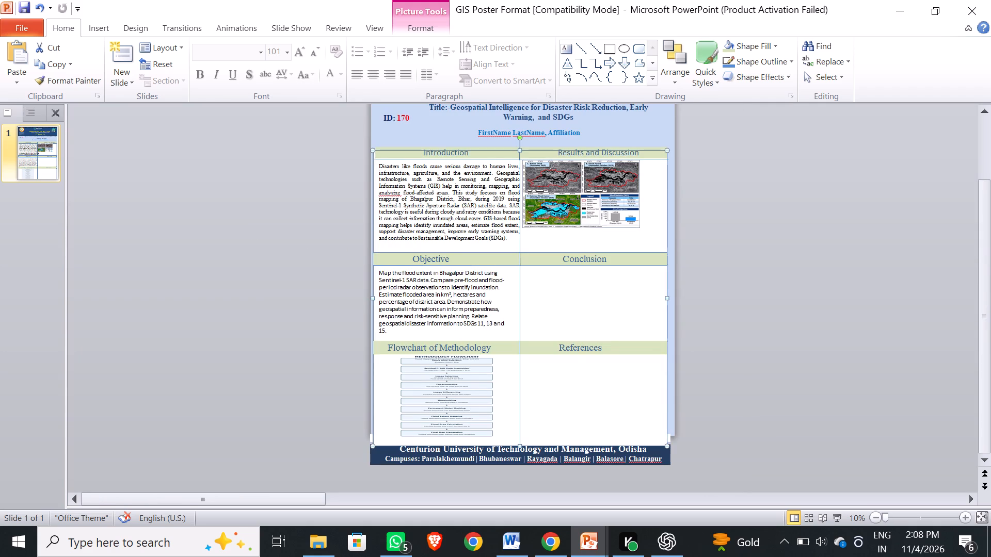
{"action": "scroll", "coordinate": [550, 289], "scroll_direction": "up", "scroll_amount": 2, "text": "ctrl"}
{"action": "scroll", "coordinate": [550, 289], "scroll_direction": "down", "scroll_amount": 1, "text": "ctrl"}
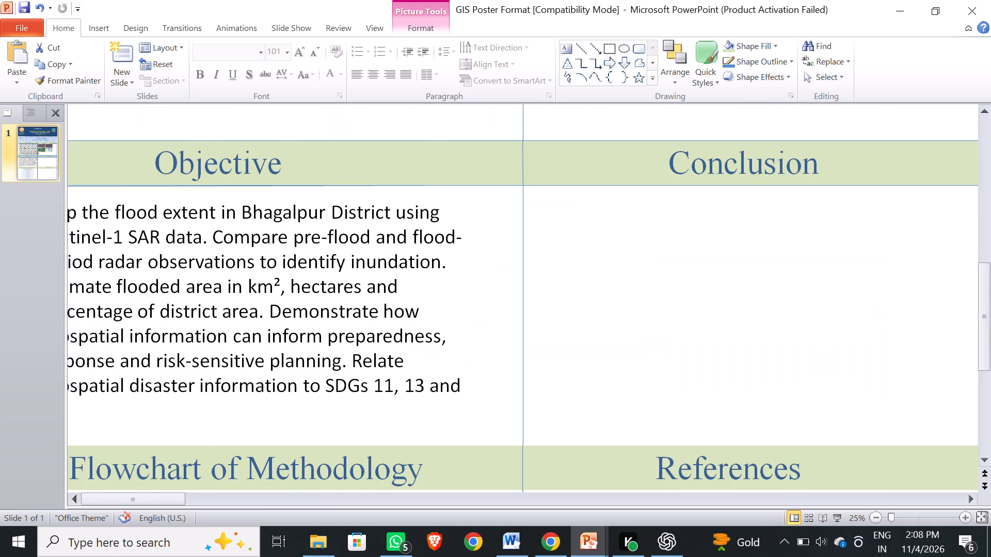
{"action": "scroll", "coordinate": [550, 289], "scroll_direction": "down", "scroll_amount": 1, "text": "ctrl"}
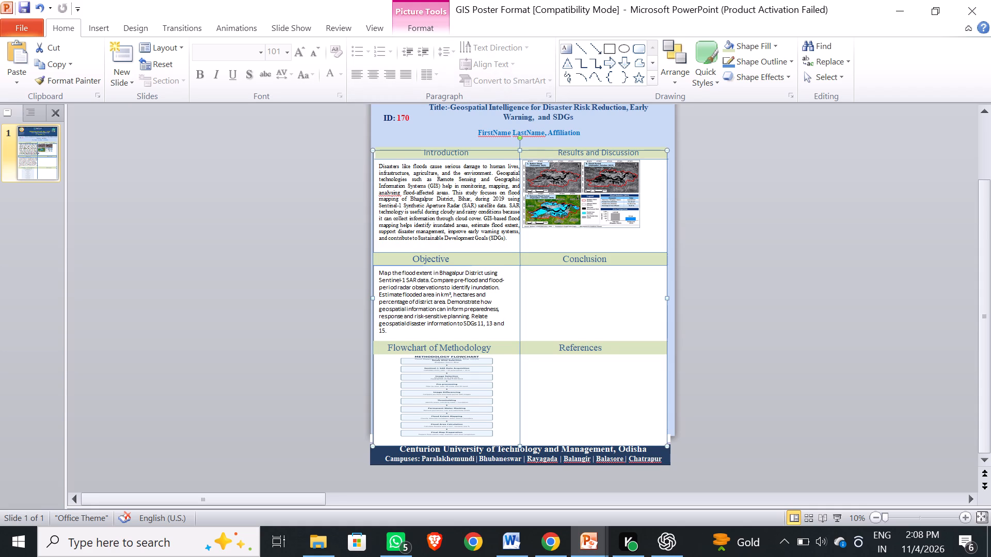
{"action": "left_click_drag", "start_coordinate": [540, 149], "coordinate": [543, 152]}
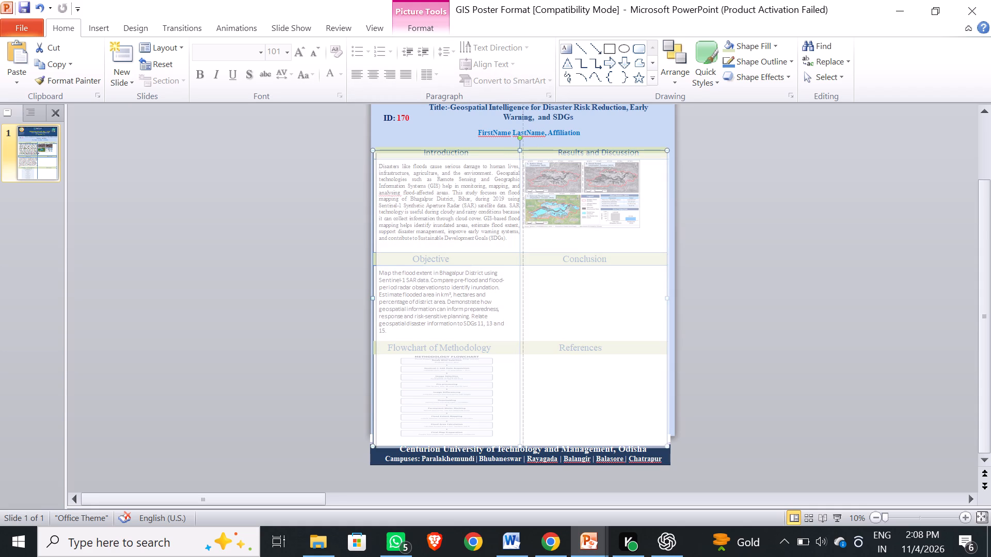
{"action": "left_click_drag", "start_coordinate": [543, 152], "coordinate": [544, 146]}
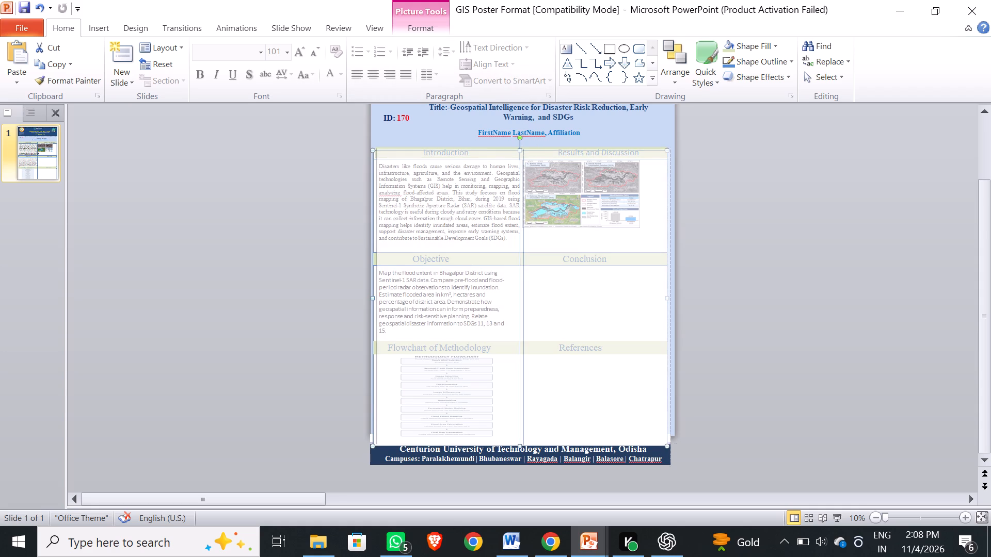
{"action": "left_click_drag", "start_coordinate": [544, 146], "coordinate": [544, 144]}
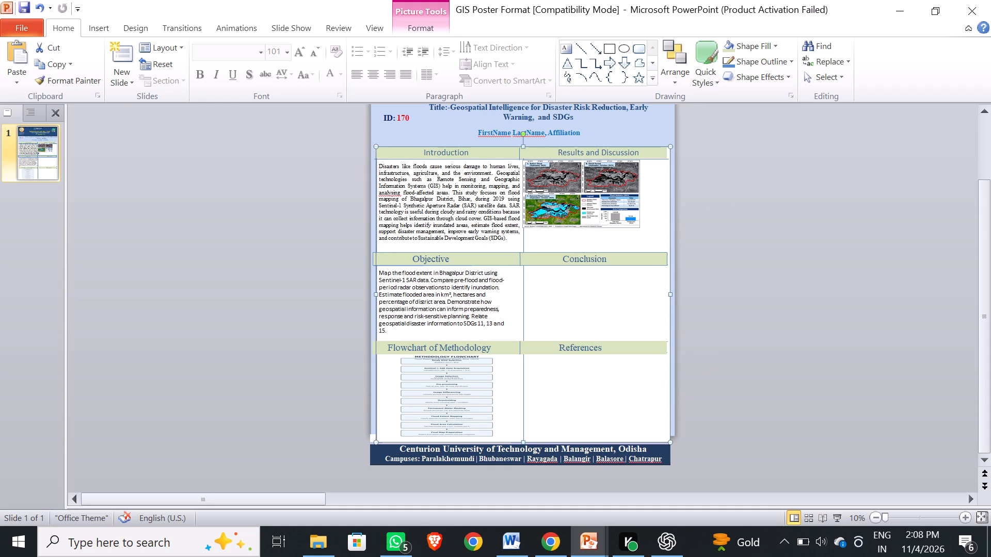
Shift the Objective and Conclusion heading bar slightly right to line up with the background picture's side edges.
{"action": "left_click", "coordinate": [373, 260]}
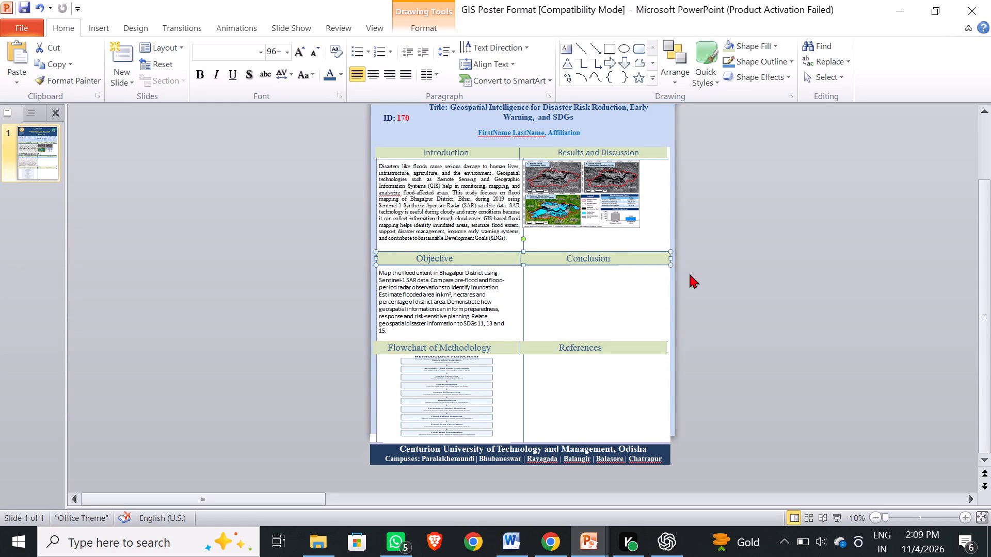
{"action": "left_click", "coordinate": [744, 254]}
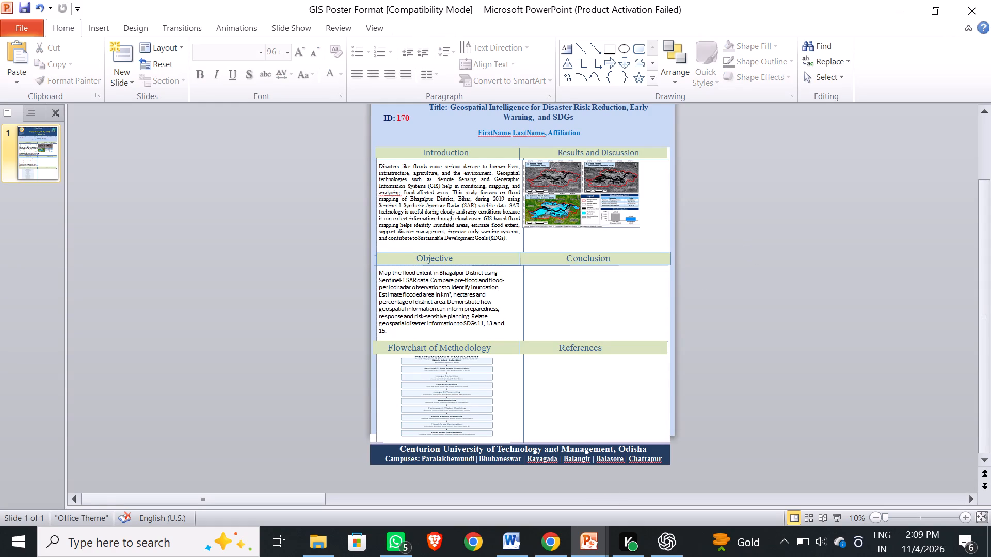
Adjust both ends of the Flowchart of Methodology and References heading bar to match the background picture's side edges.
{"action": "left_click", "coordinate": [620, 350]}
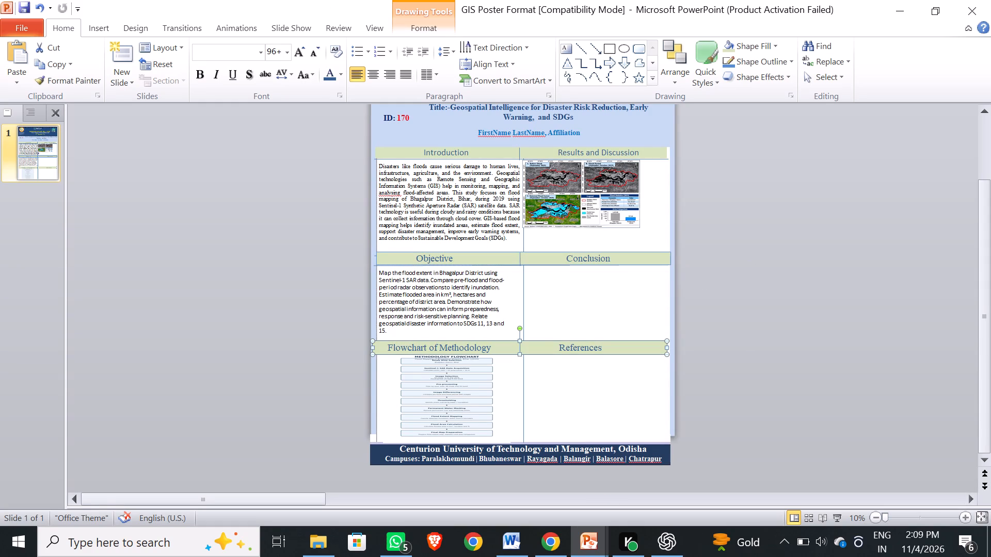
{"action": "left_click", "coordinate": [665, 348]}
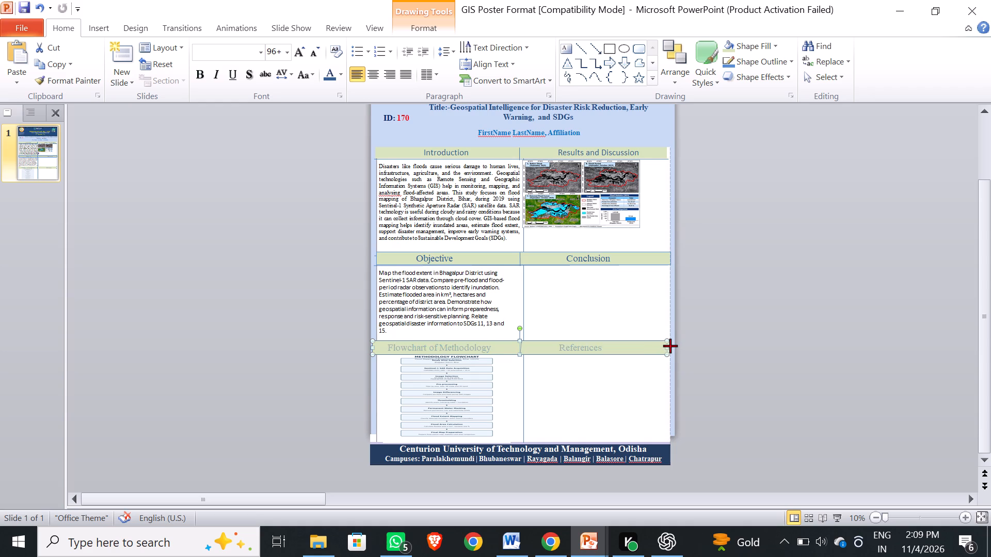
{"action": "left_click", "coordinate": [742, 325]}
{"action": "left_click", "coordinate": [392, 349]}
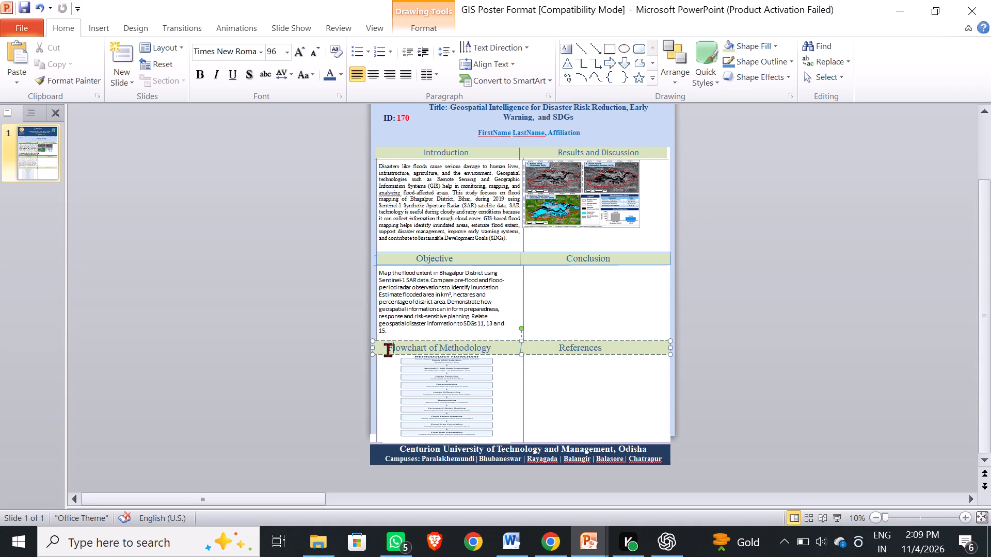
{"action": "left_click", "coordinate": [372, 348]}
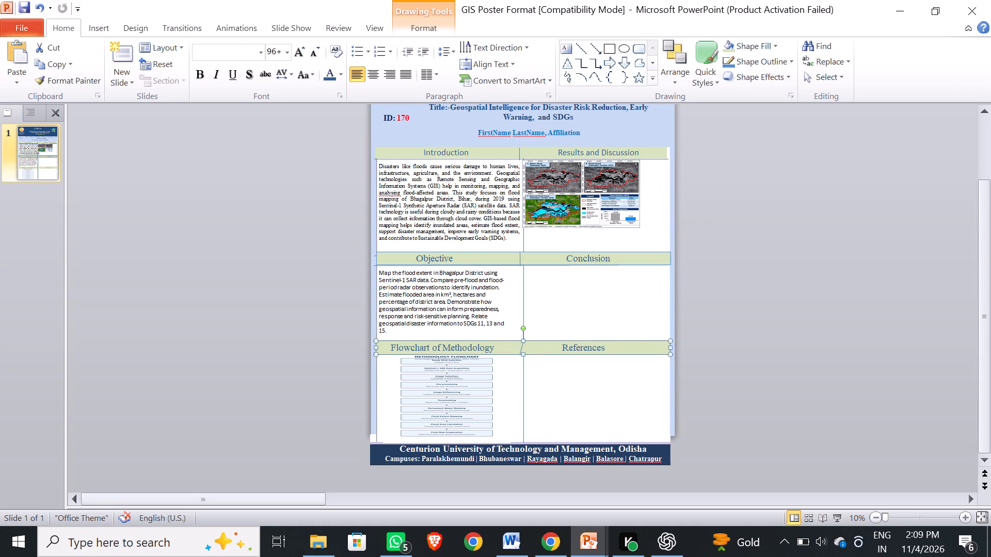
{"action": "left_click", "coordinate": [549, 390]}
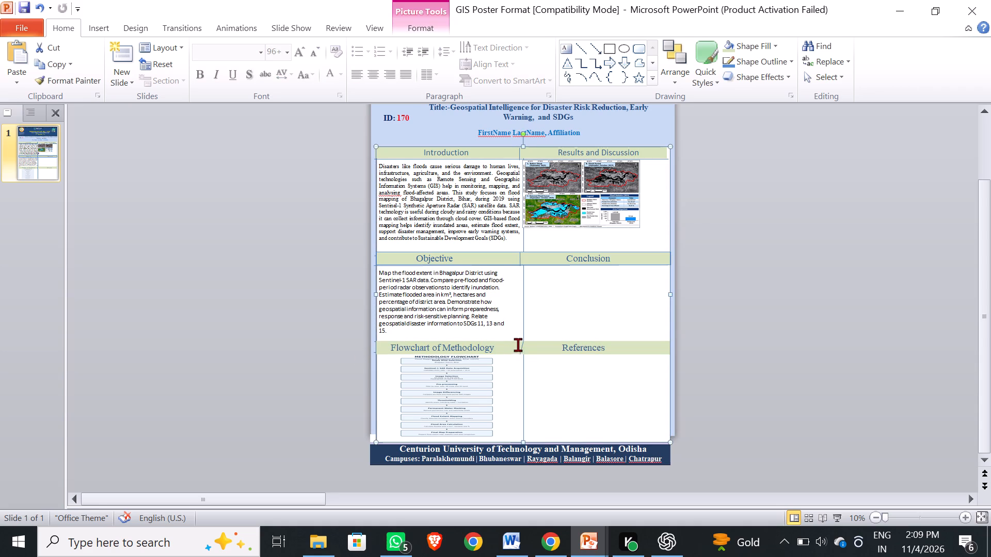
Straighten the divider line in the Flowchart of Methodology and References bar by moving its lower end onto the column divider.
{"action": "left_click", "coordinate": [522, 350]}
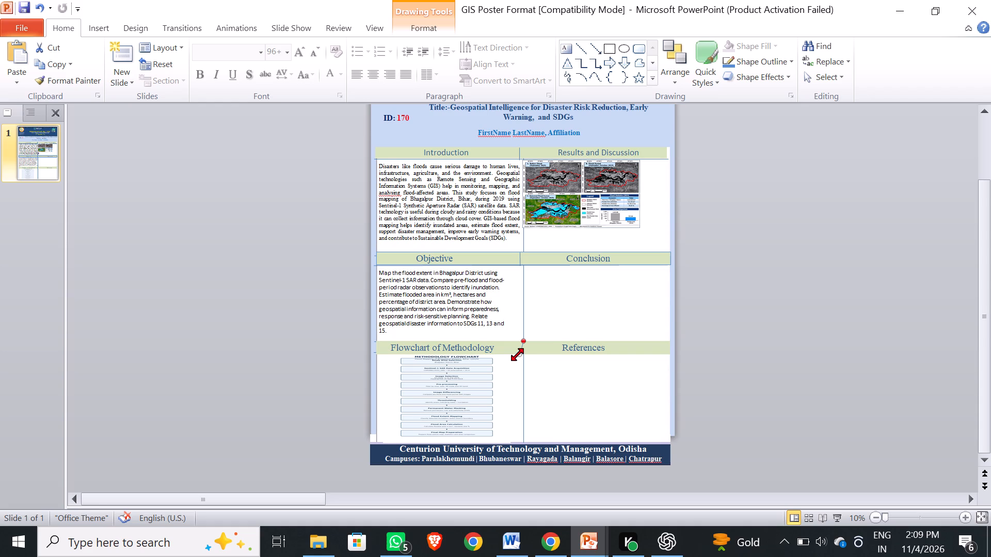
{"action": "left_click_drag", "start_coordinate": [518, 354], "coordinate": [523, 357]}
{"action": "left_click_drag", "start_coordinate": [523, 357], "coordinate": [523, 358]}
{"action": "left_click", "coordinate": [547, 393]}
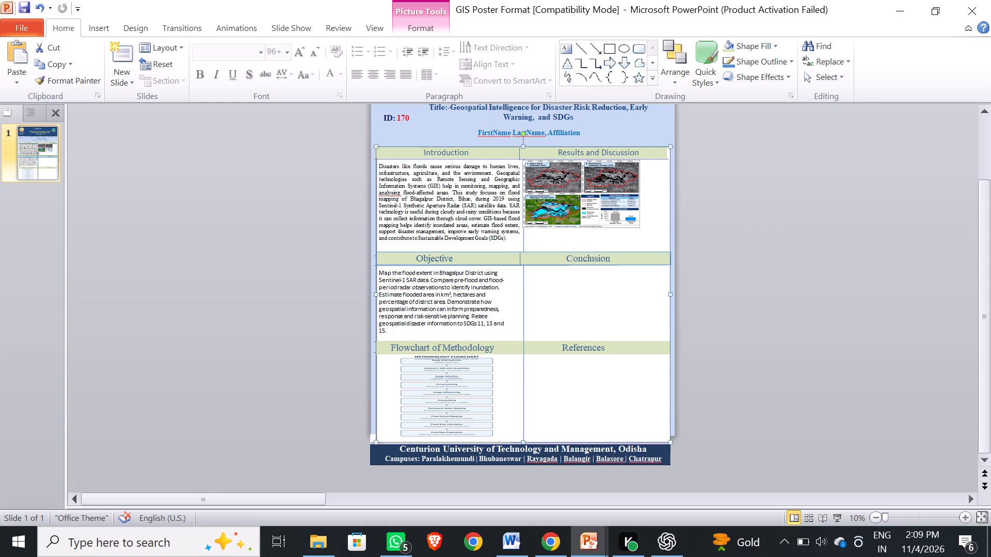
Move the flood map picture right and slightly down so it sits centred beneath the Results and Discussion heading.
{"action": "left_click", "coordinate": [568, 194]}
{"action": "left_click_drag", "start_coordinate": [568, 194], "coordinate": [610, 201]}
{"action": "left_click_drag", "start_coordinate": [584, 190], "coordinate": [620, 212]}
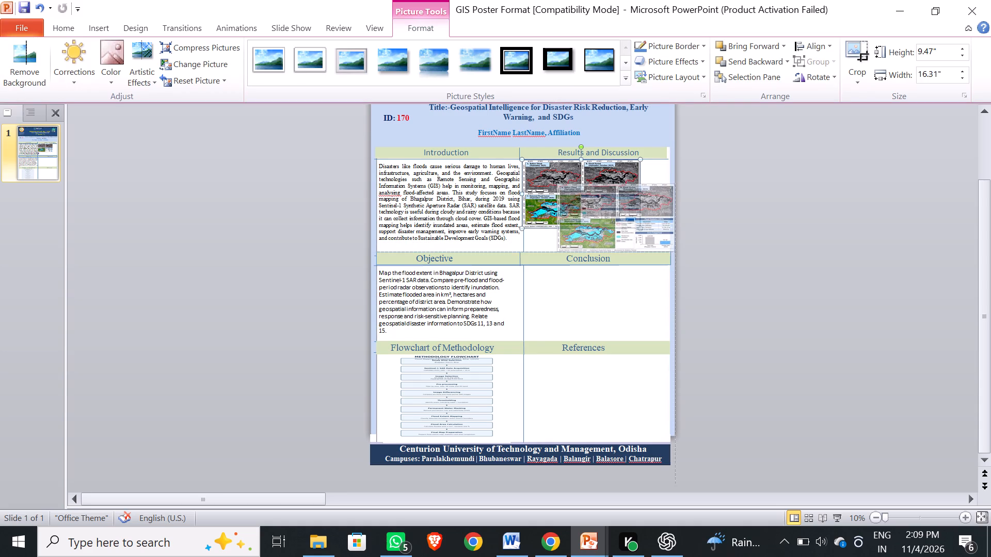
{"action": "left_click_drag", "start_coordinate": [620, 212], "coordinate": [606, 193]}
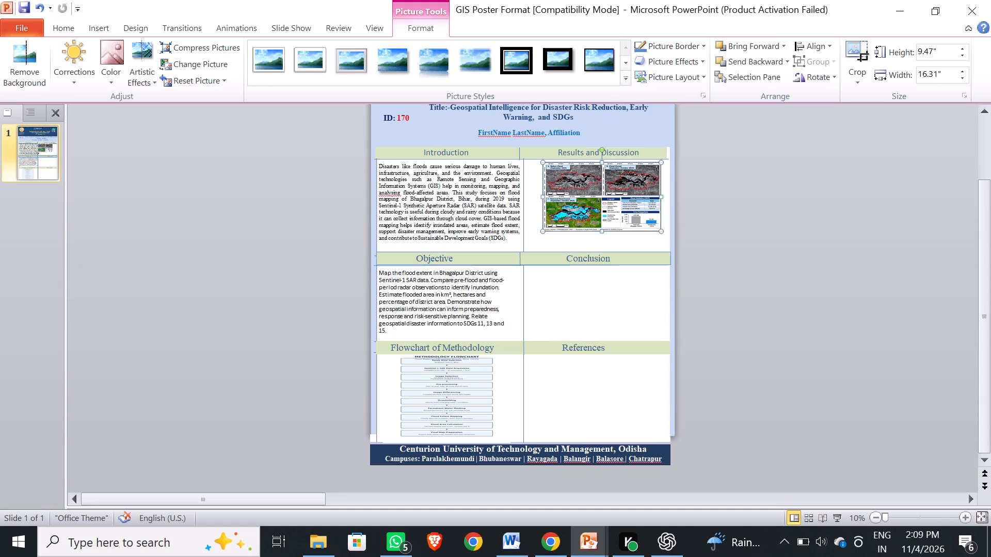
Shift the divider line between the Objective and Conclusion headings right onto the poster's column divider.
{"action": "left_click", "coordinate": [520, 259]}
{"action": "left_click_drag", "start_coordinate": [519, 258], "coordinate": [524, 257]}
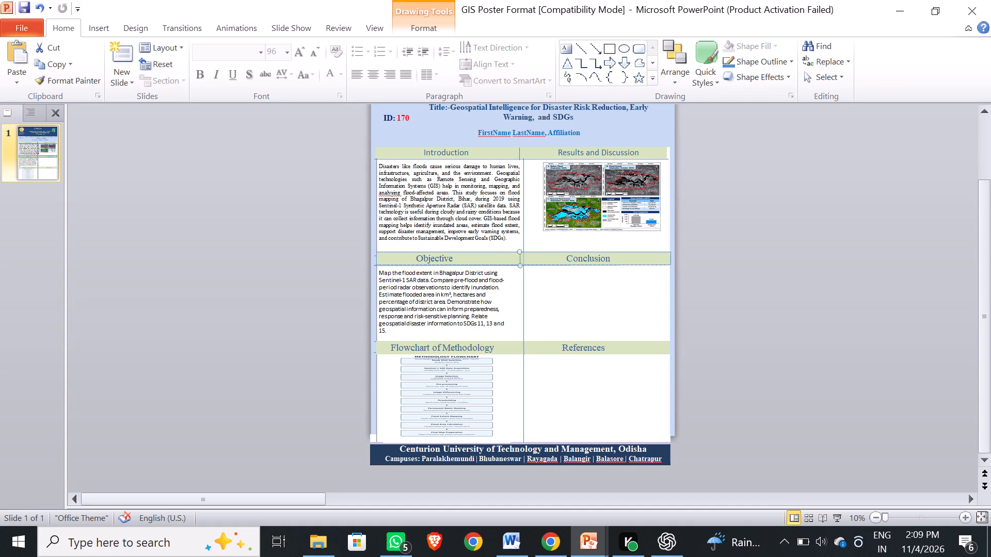
{"action": "left_click_drag", "start_coordinate": [524, 257], "coordinate": [524, 258]}
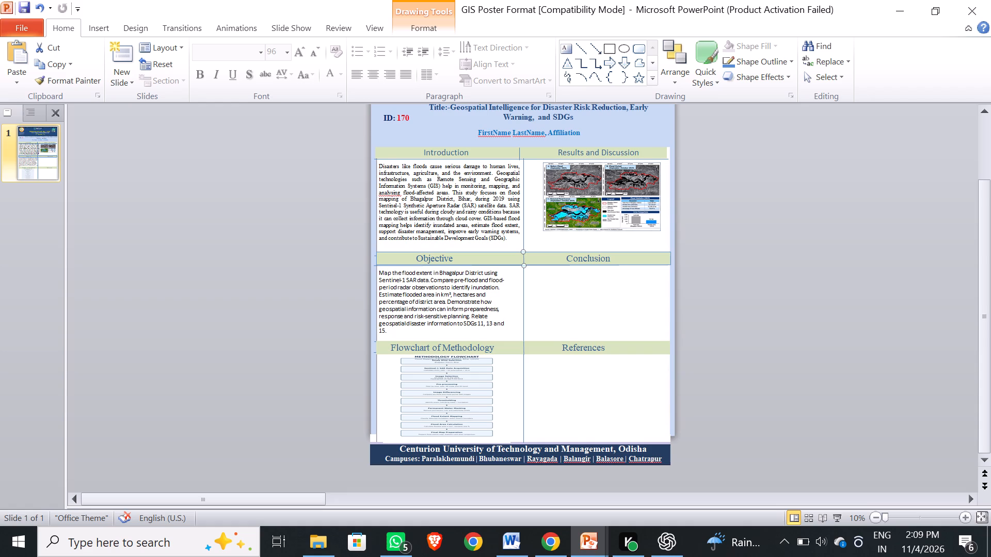
{"action": "left_click", "coordinate": [542, 278]}
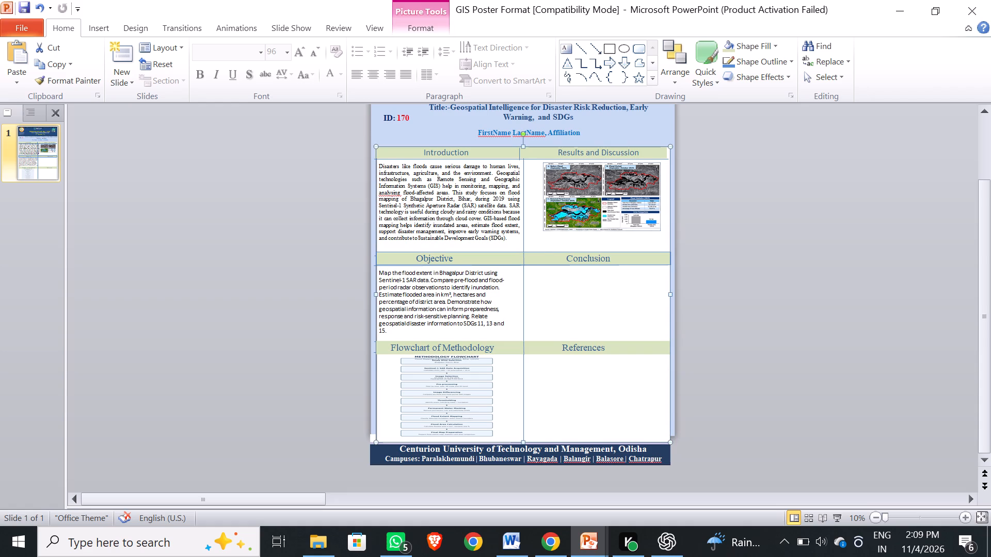
Shift the divider line between the Introduction and Results and Discussion headings right onto the column divider.
{"action": "left_click", "coordinate": [520, 154]}
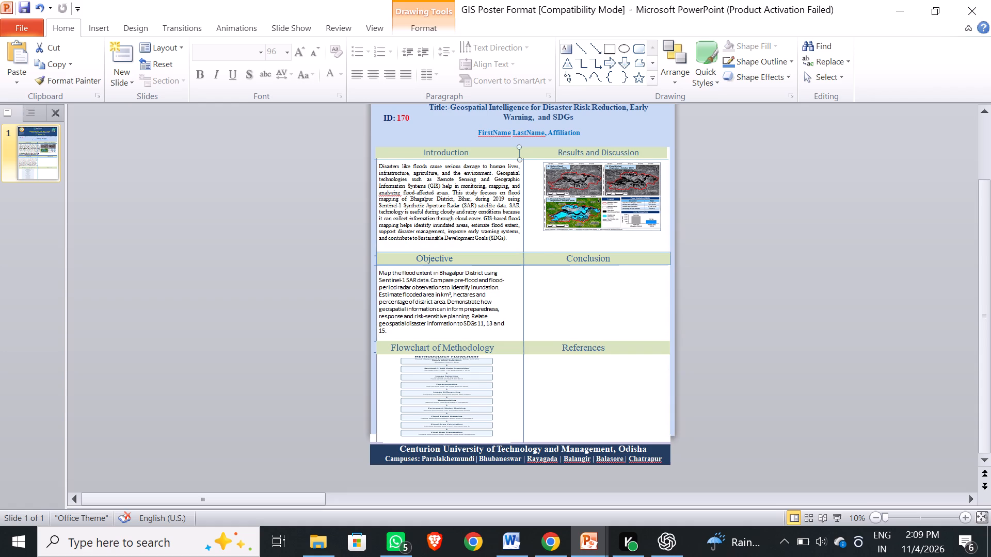
{"action": "left_click", "coordinate": [520, 154]}
{"action": "left_click", "coordinate": [780, 188]}
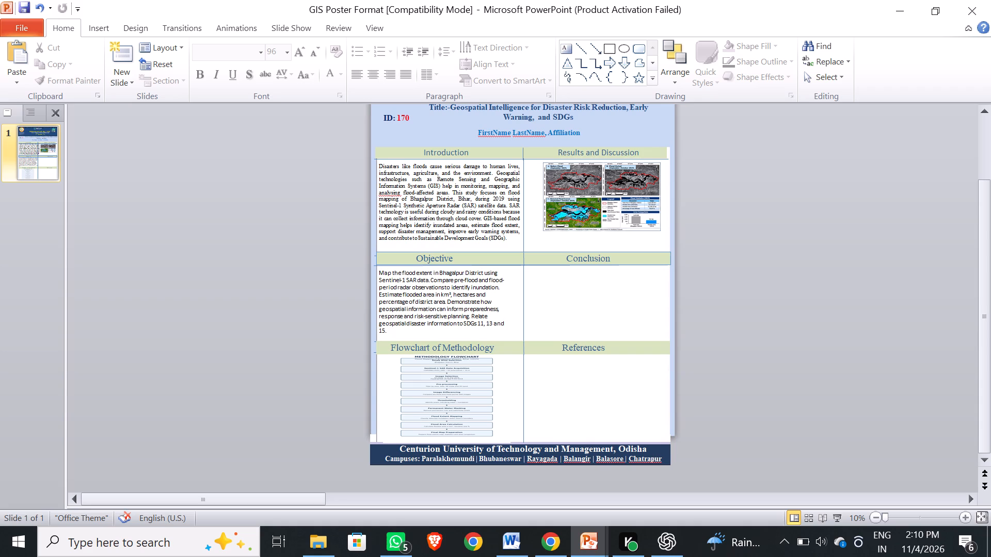
Move the white two-column background panel up so its top edge meets the poster's blue title block.
{"action": "left_click", "coordinate": [531, 149]}
{"action": "left_click", "coordinate": [534, 172]}
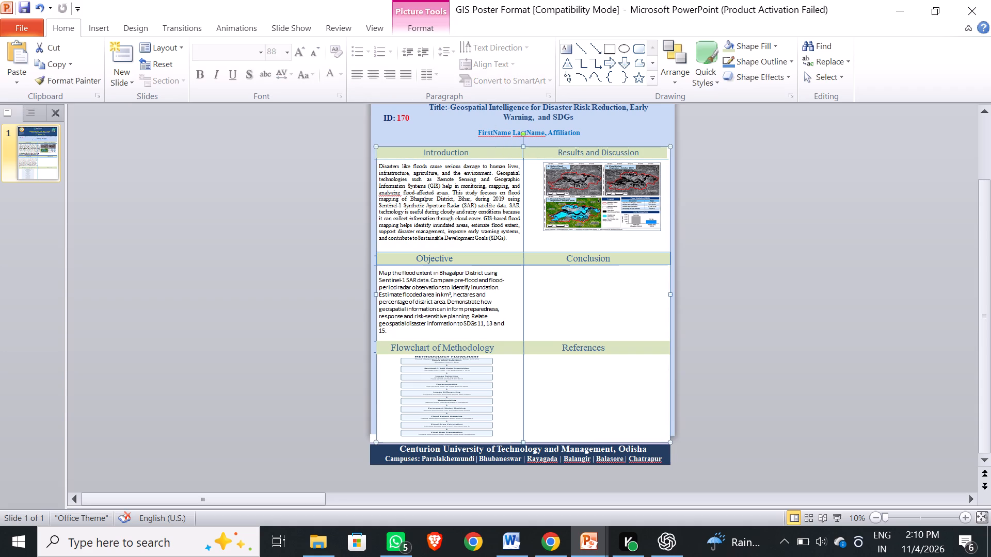
{"action": "left_click", "coordinate": [533, 181]}
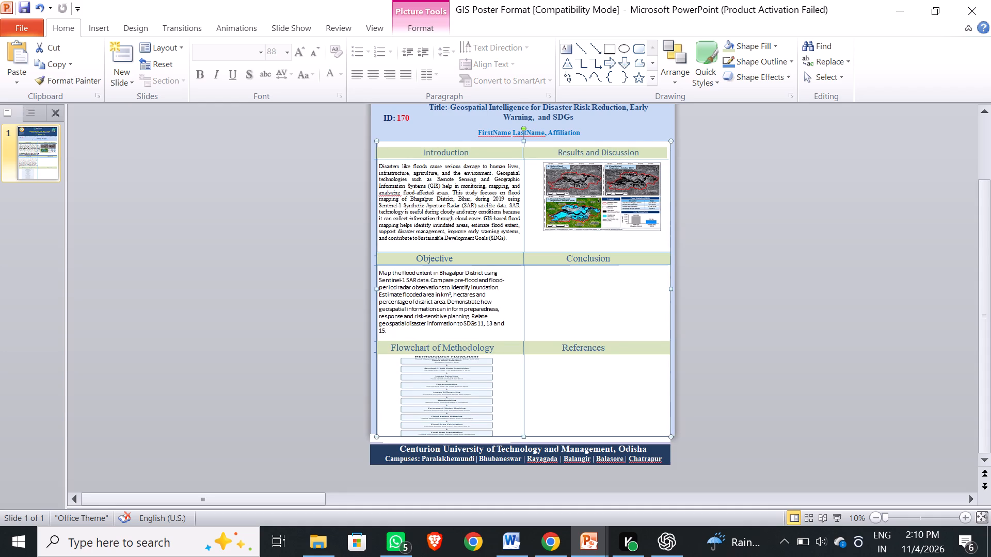
Move the Introduction and Results and Discussion heading bar up and slightly right onto the white panel's top edge.
{"action": "left_click", "coordinate": [495, 156]}
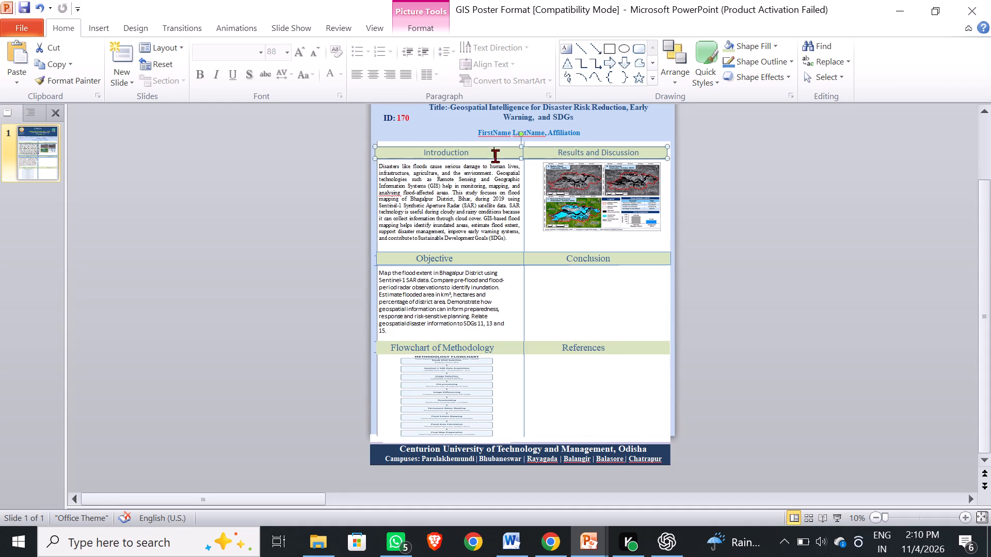
{"action": "left_click_drag", "start_coordinate": [493, 152], "coordinate": [494, 149]}
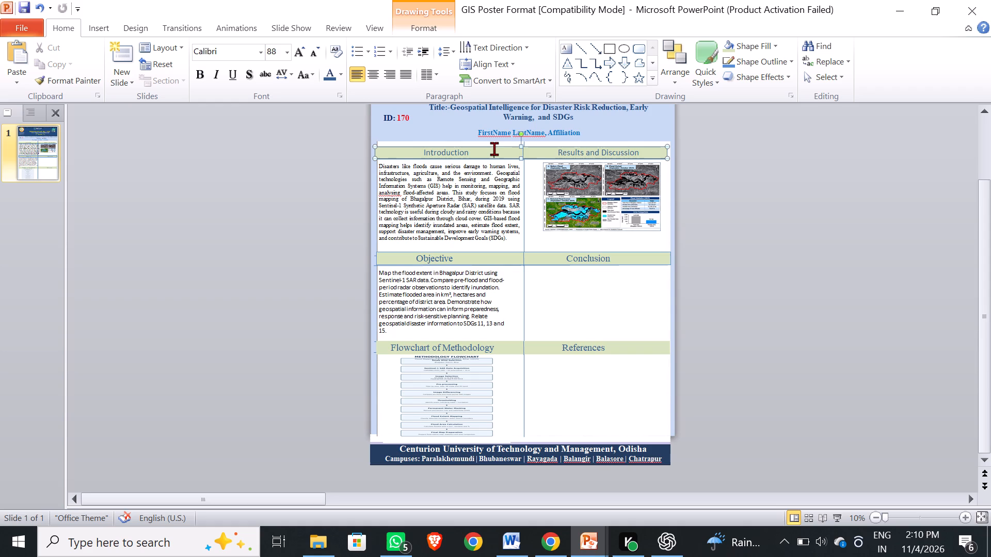
{"action": "left_click_drag", "start_coordinate": [494, 149], "coordinate": [494, 148]}
{"action": "left_click_drag", "start_coordinate": [474, 145], "coordinate": [473, 142]}
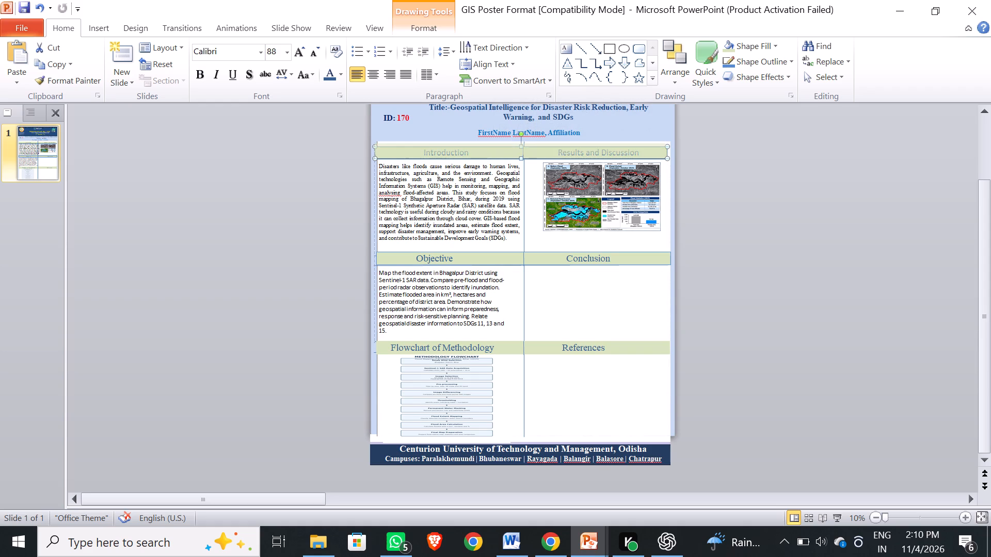
{"action": "left_click_drag", "start_coordinate": [473, 142], "coordinate": [476, 139]}
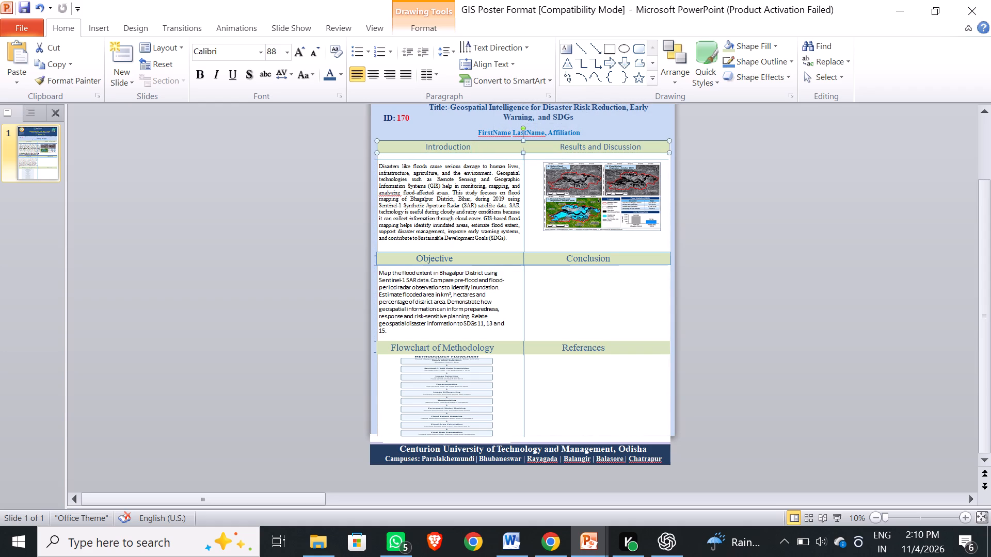
Raise the horizontal line beneath the Introduction and Results and Discussion headings to the heading bar's bottom edge.
{"action": "left_click", "coordinate": [488, 159]}
{"action": "left_click_drag", "start_coordinate": [488, 158], "coordinate": [488, 158]}
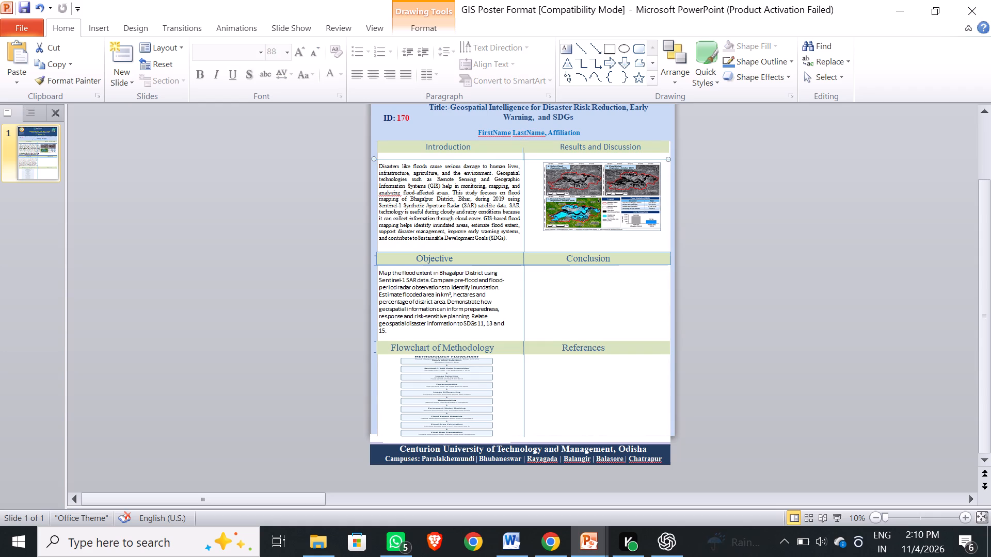
{"action": "left_click_drag", "start_coordinate": [488, 158], "coordinate": [487, 155]}
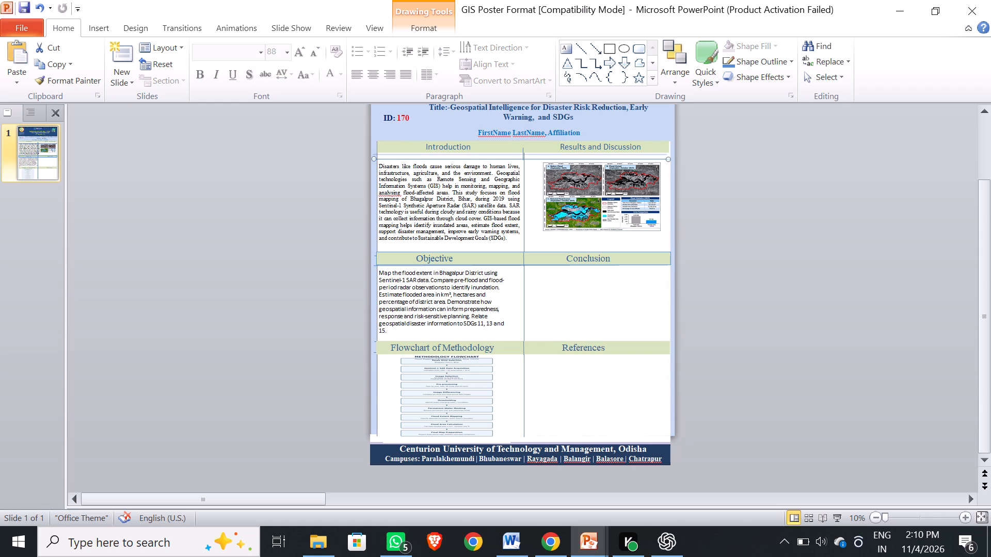
{"action": "left_click_drag", "start_coordinate": [487, 155], "coordinate": [487, 153]}
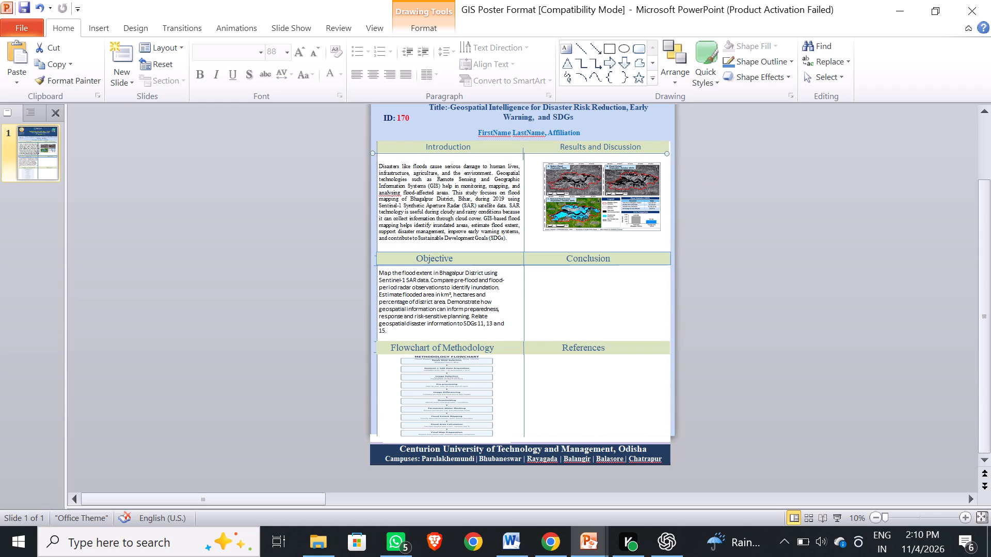
Nudge the Introduction and Results and Discussion heading bar slightly right to line up with the panel's right edge.
{"action": "left_click", "coordinate": [472, 144]}
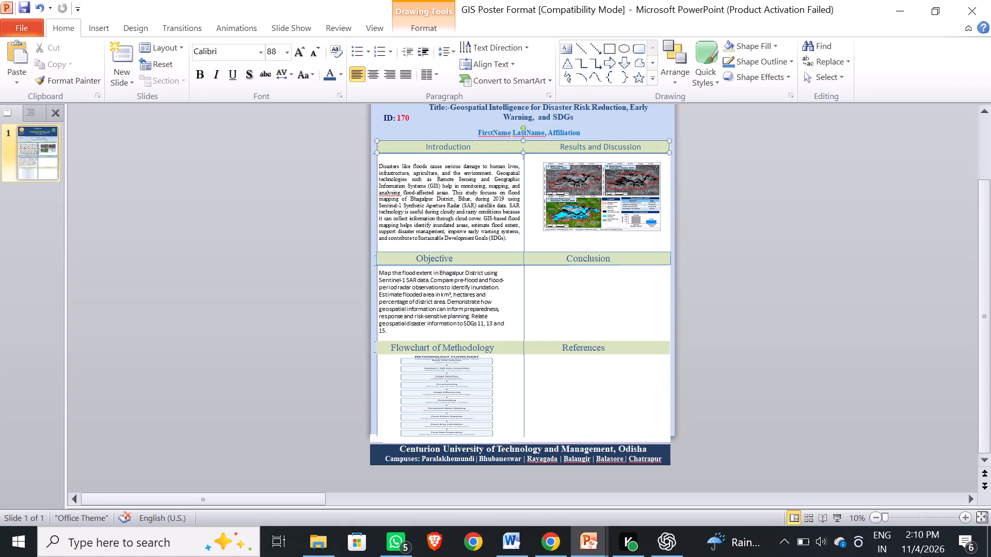
{"action": "left_click", "coordinate": [668, 147]}
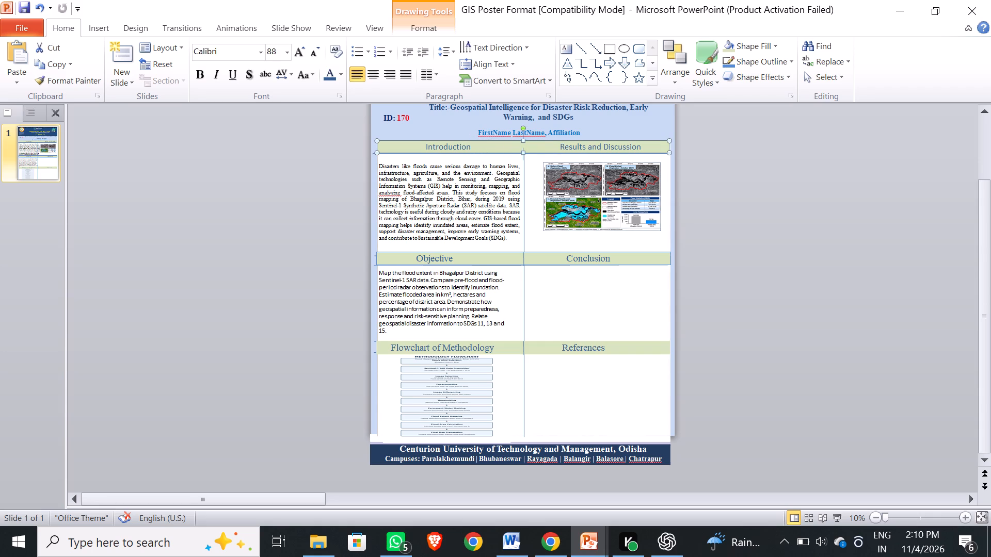
{"action": "left_click", "coordinate": [668, 147]}
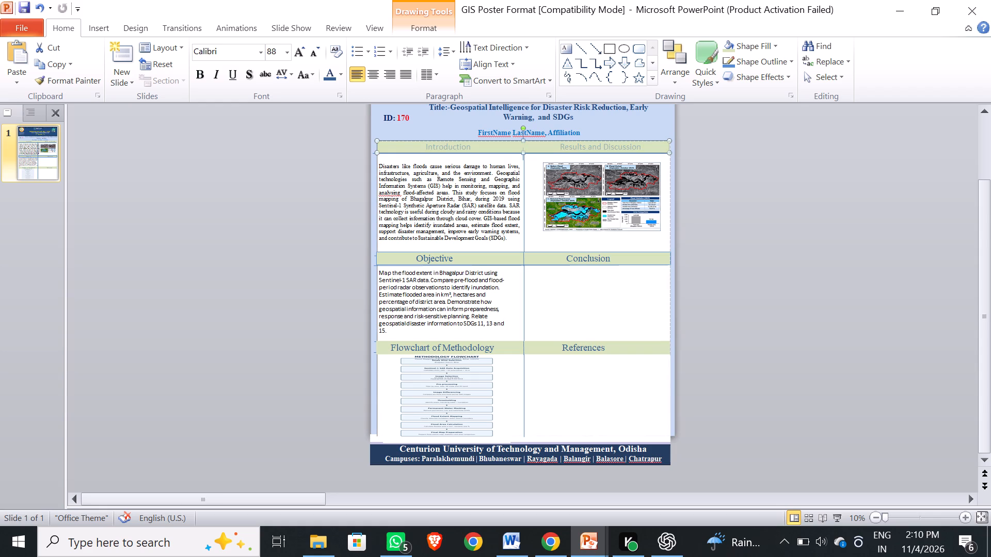
{"action": "left_click", "coordinate": [710, 155]}
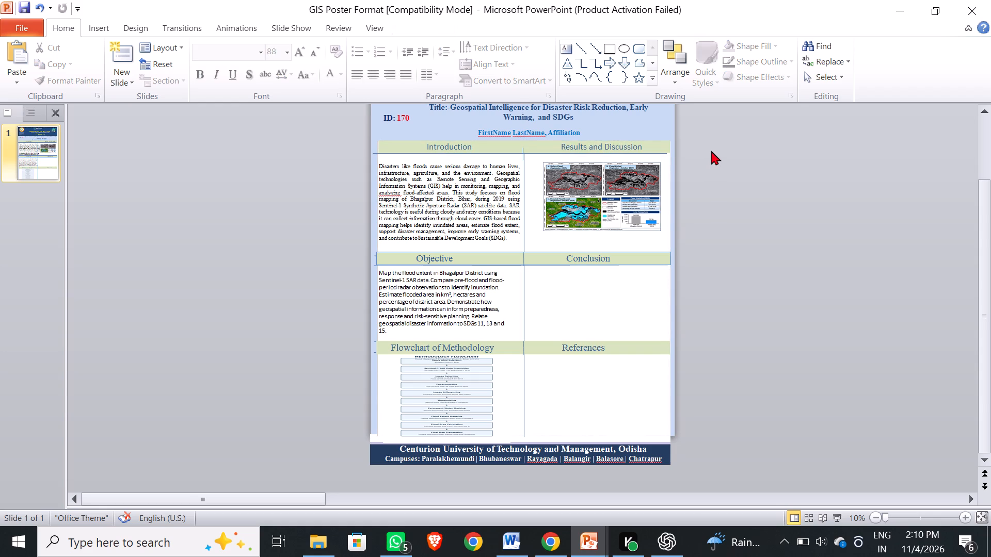
Shorten the horizontal line under the Introduction heading by moving its left end in to the panel's left edge.
{"action": "left_click", "coordinate": [375, 153]}
{"action": "left_click_drag", "start_coordinate": [372, 152], "coordinate": [373, 153]}
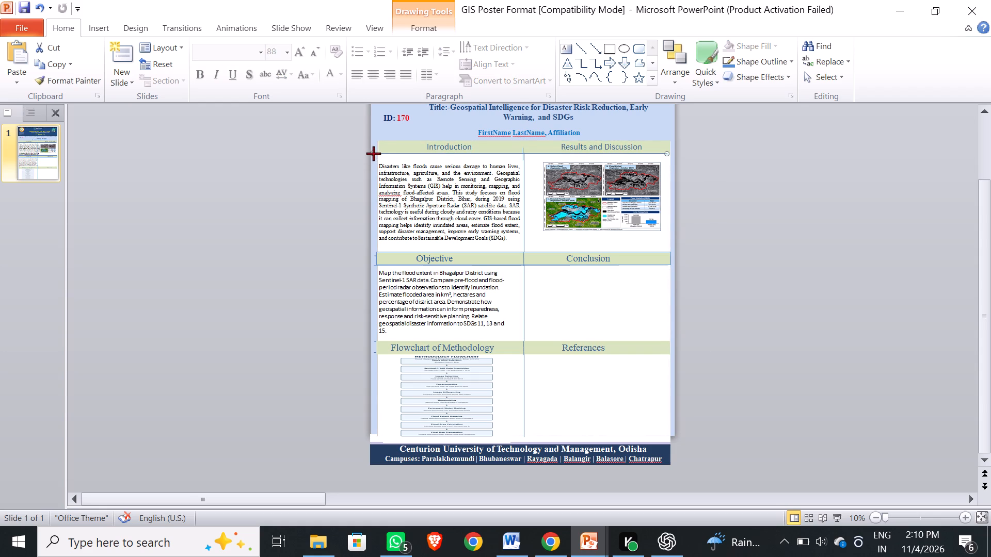
{"action": "left_click_drag", "start_coordinate": [373, 153], "coordinate": [376, 154]}
{"action": "left_click", "coordinate": [352, 176]}
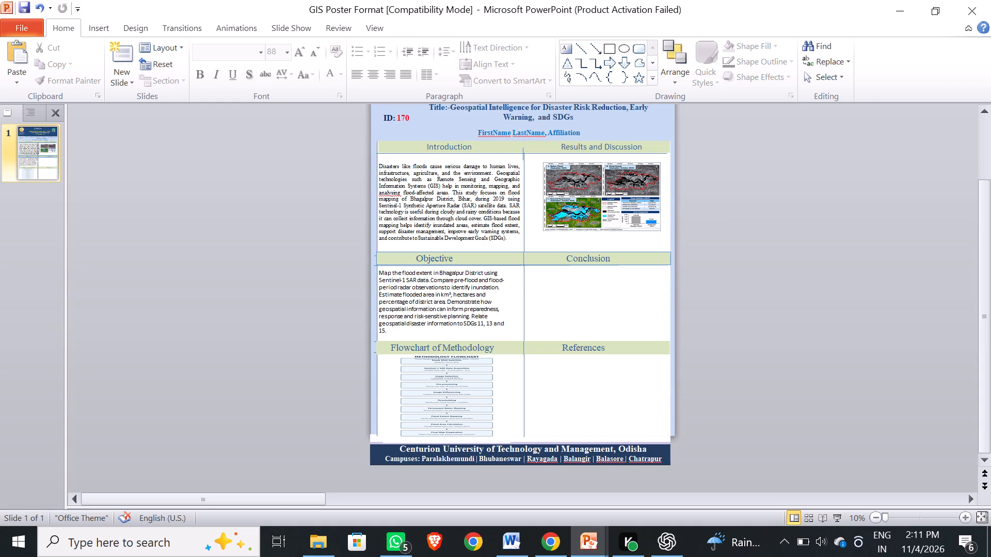
Move the short divider line between Introduction and Results and Discussion up into the raised heading bar, along the column divider.
{"action": "left_click", "coordinate": [523, 152]}
{"action": "left_click", "coordinate": [523, 149]}
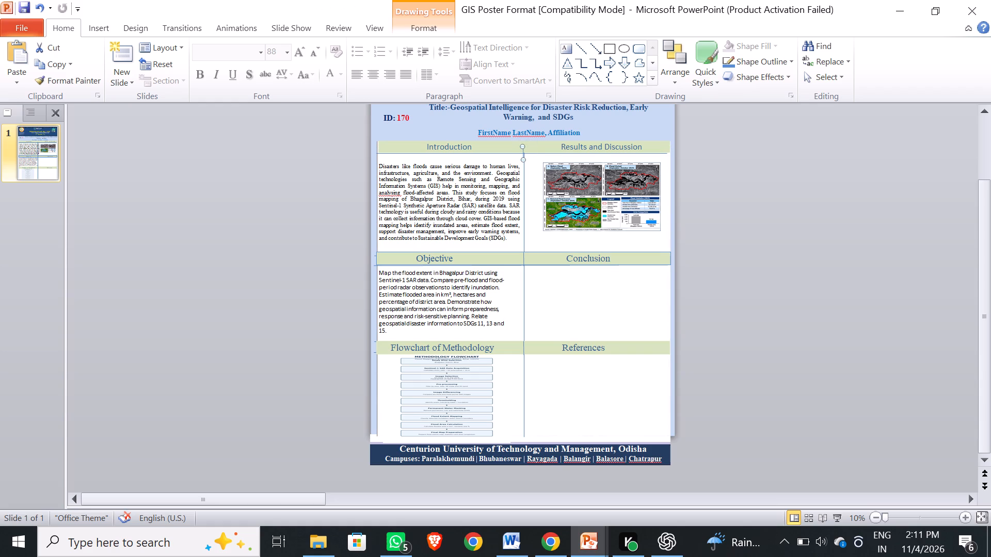
{"action": "left_click_drag", "start_coordinate": [523, 149], "coordinate": [524, 142]}
{"action": "left_click_drag", "start_coordinate": [524, 142], "coordinate": [525, 141]}
{"action": "left_click", "coordinate": [815, 176]}
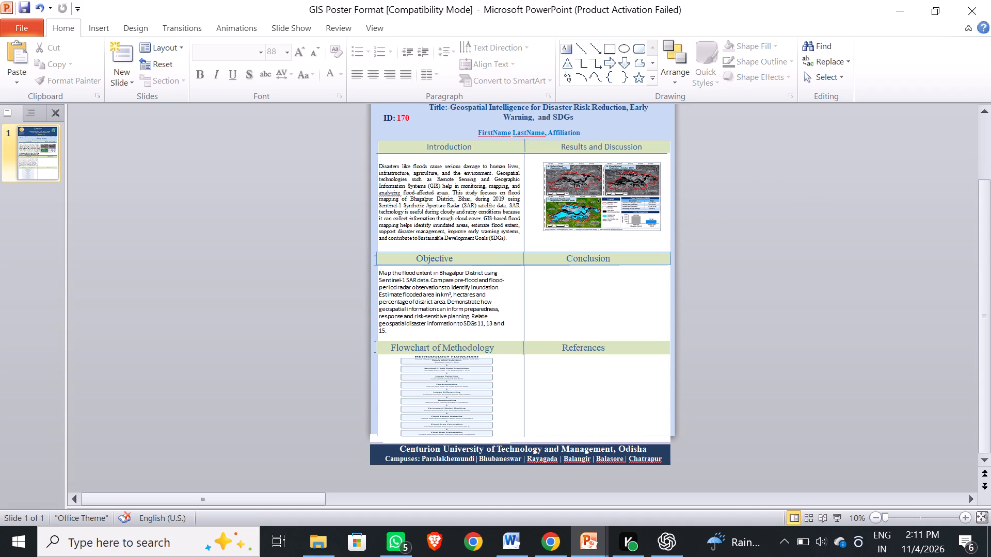
Shift the divider line between Flowchart of Methodology and References slightly up and right.
{"action": "left_click", "coordinate": [523, 347]}
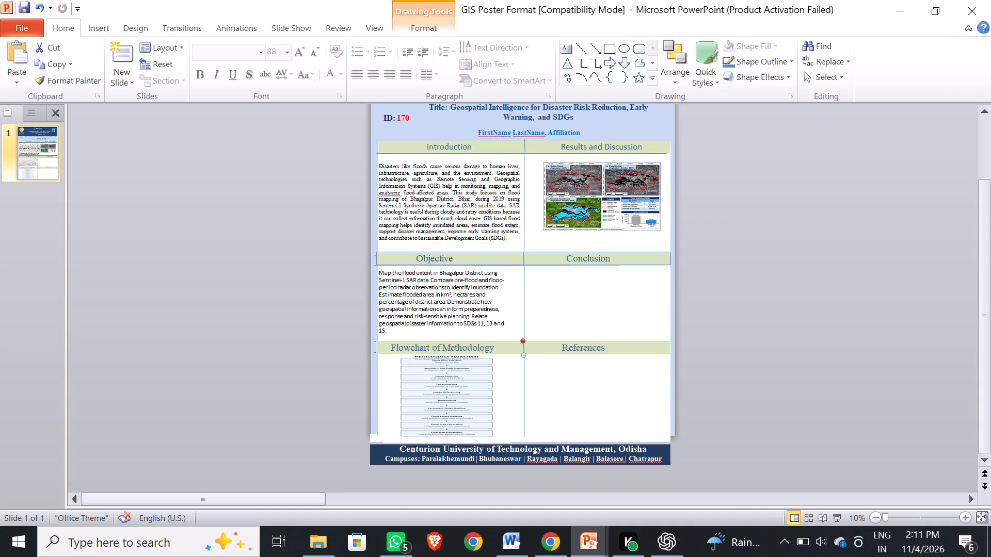
{"action": "left_click", "coordinate": [523, 347]}
{"action": "left_click", "coordinate": [710, 340]}
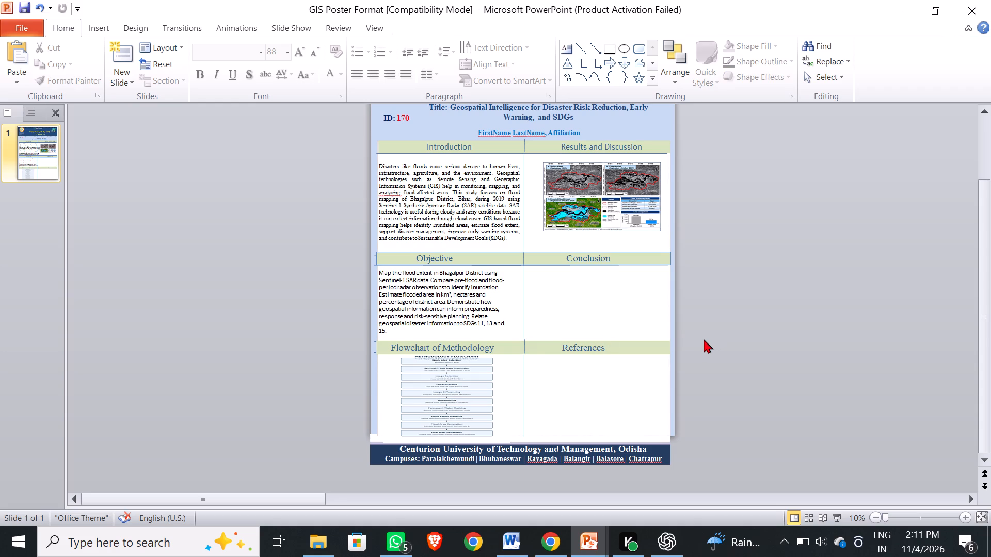
Nudge the divider line between Introduction and Results and Discussion slightly down to fit the heading bar's height.
{"action": "left_click", "coordinate": [525, 147]}
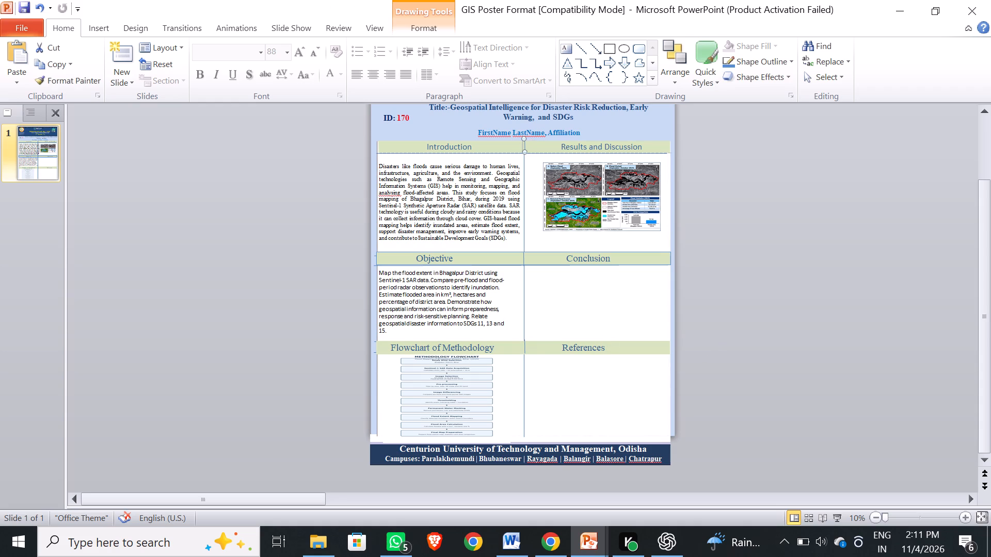
{"action": "left_click", "coordinate": [522, 147]}
{"action": "left_click", "coordinate": [764, 148]}
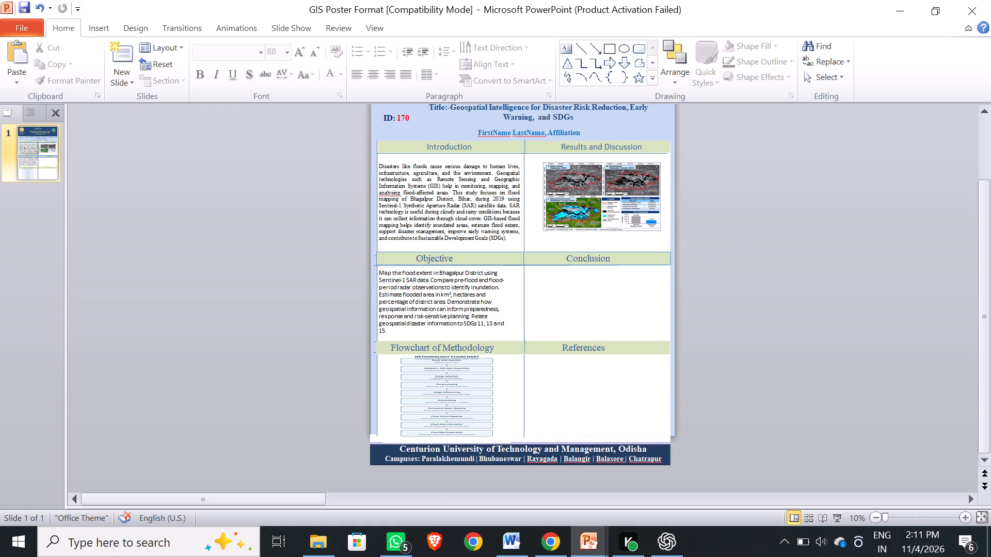
Examine the alignment of the poster's heading bars and divider lines, including around the empty Conclusion and References areas.
{"action": "scroll", "coordinate": [549, 324], "scroll_direction": "up", "scroll_amount": 4}
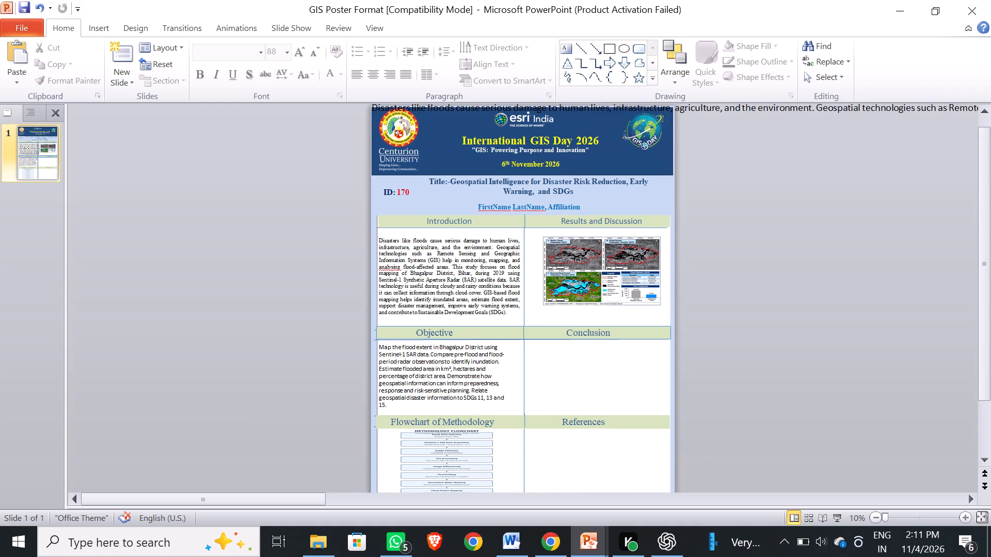
{"action": "scroll", "coordinate": [549, 326], "scroll_direction": "down", "scroll_amount": 4}
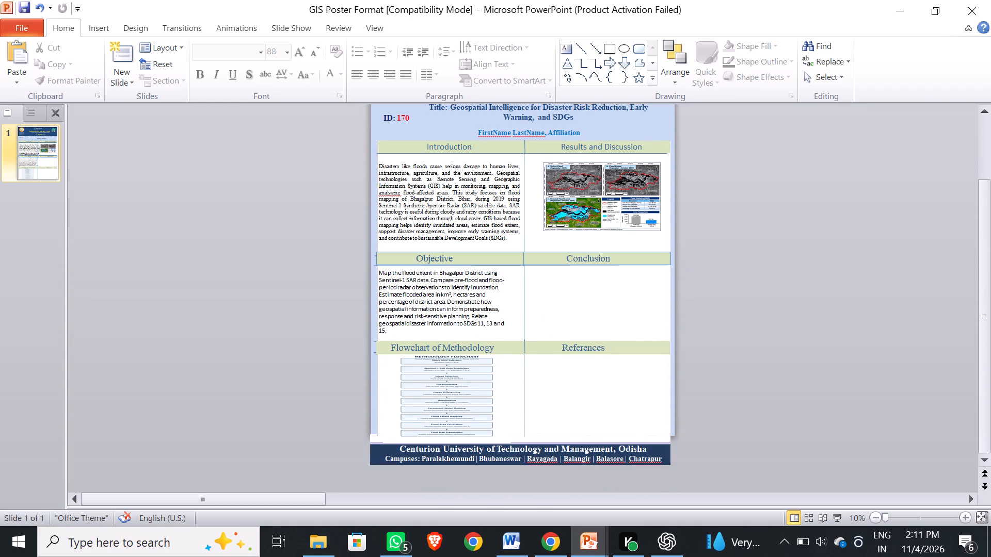
{"action": "scroll", "coordinate": [573, 309], "scroll_direction": "up", "scroll_amount": 2, "text": "ctrl"}
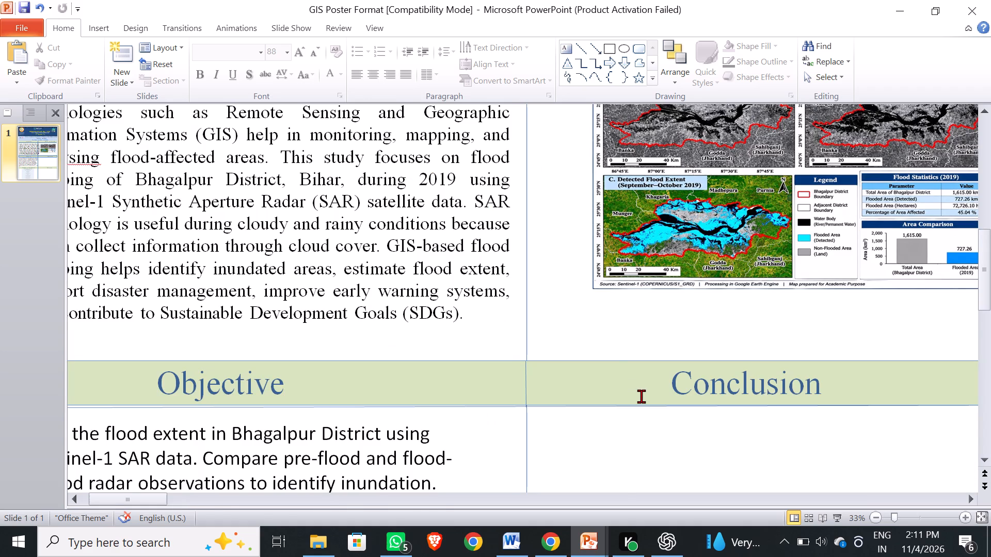
{"action": "scroll", "coordinate": [641, 396], "scroll_direction": "down", "scroll_amount": 4}
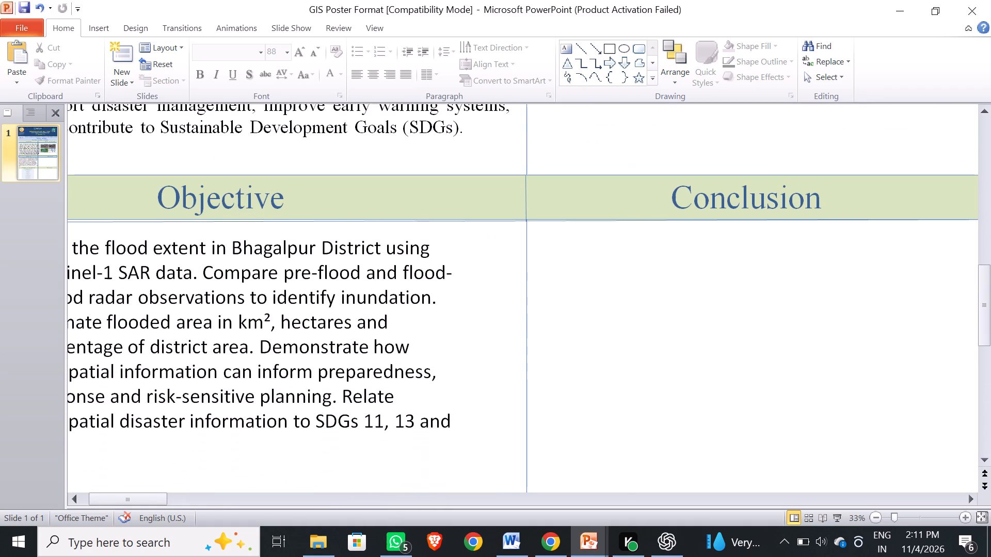
{"action": "scroll", "coordinate": [641, 396], "scroll_direction": "down", "scroll_amount": 1}
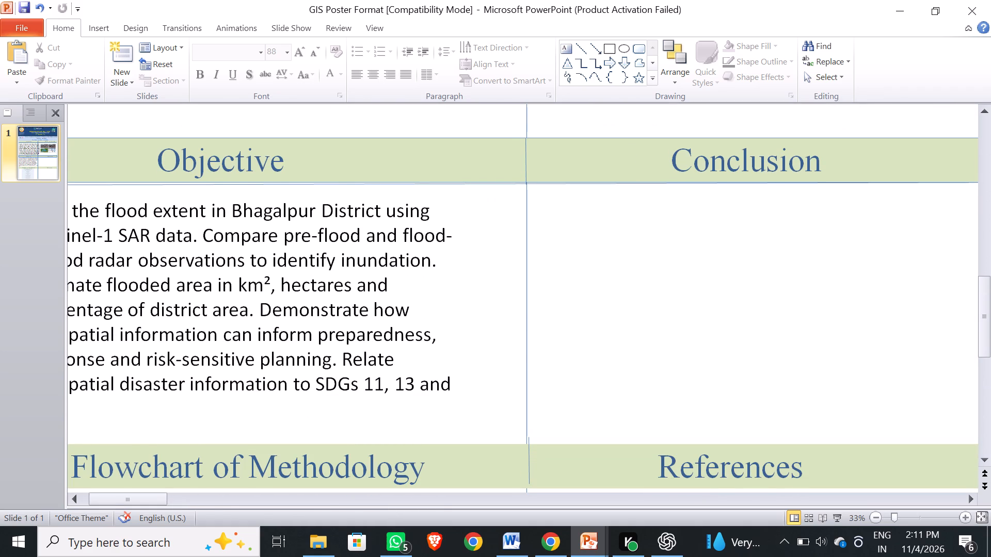
{"action": "scroll", "coordinate": [753, 378], "scroll_direction": "down", "scroll_amount": 2}
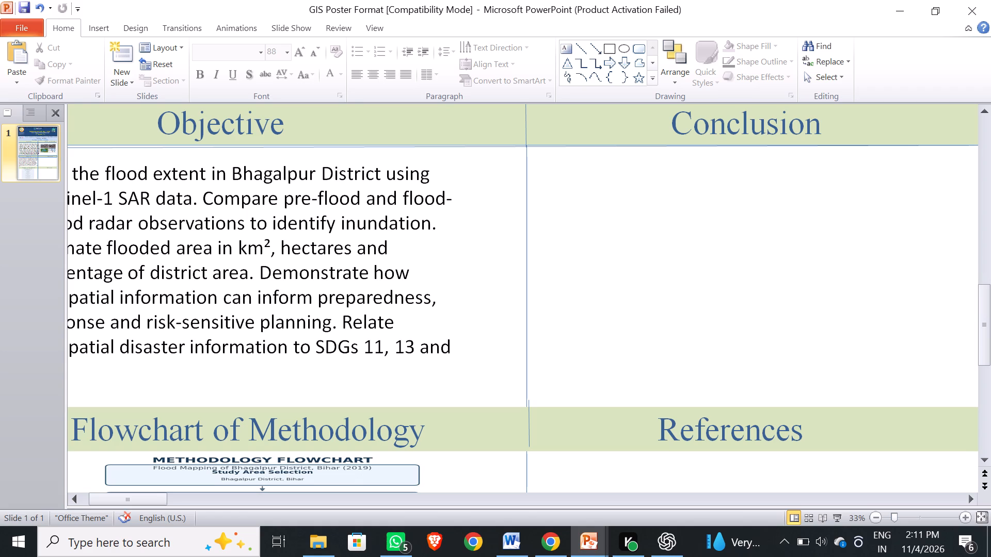
{"action": "scroll", "coordinate": [754, 379], "scroll_direction": "down", "scroll_amount": 2, "text": "ctrl"}
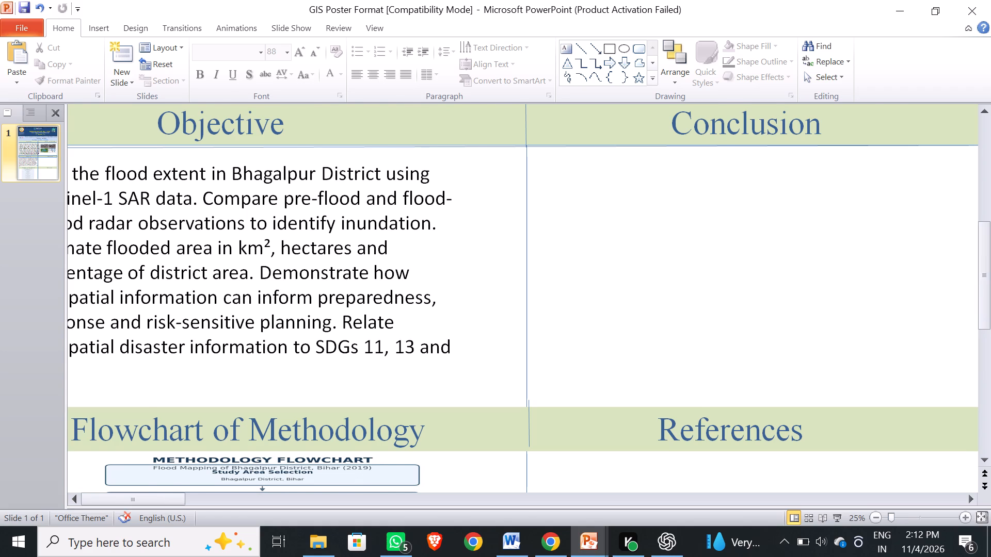
{"action": "scroll", "coordinate": [754, 379], "scroll_direction": "down", "scroll_amount": 2}
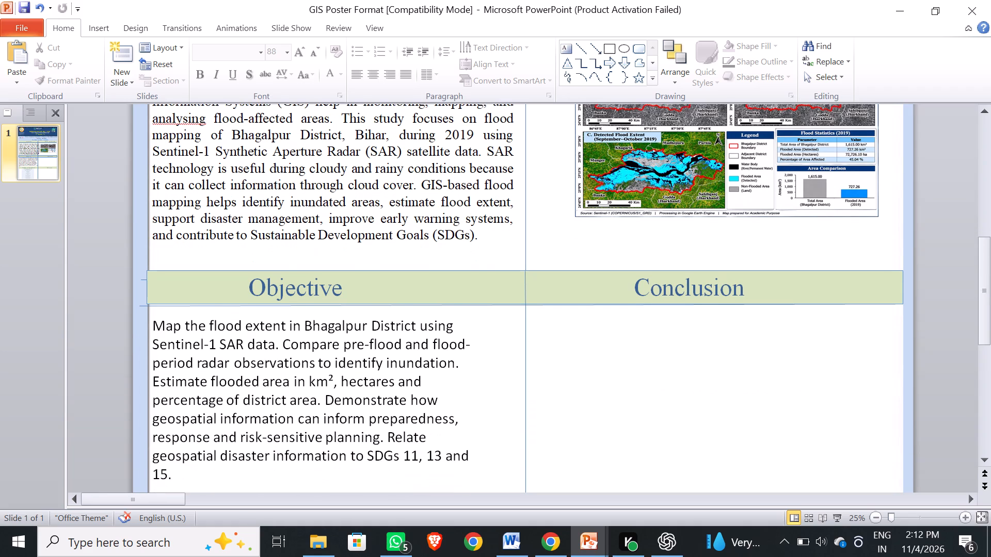
Enlarge the flood map image under Results and Discussion in both width and height to fill its column above the Conclusion heading.
{"action": "scroll", "coordinate": [754, 379], "scroll_direction": "down", "scroll_amount": 4}
{"action": "scroll", "coordinate": [754, 379], "scroll_direction": "up", "scroll_amount": 2}
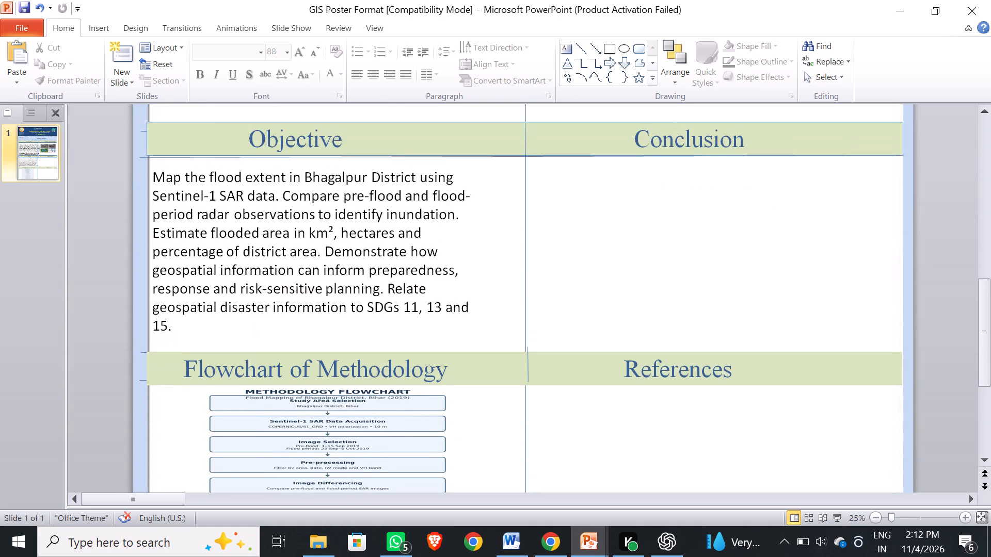
{"action": "scroll", "coordinate": [754, 379], "scroll_direction": "up", "scroll_amount": 8}
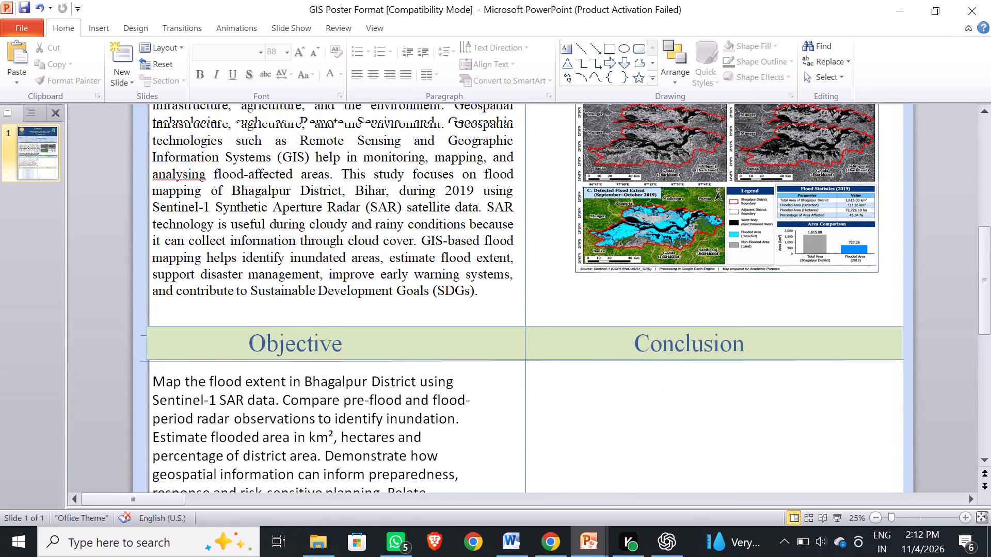
{"action": "scroll", "coordinate": [754, 379], "scroll_direction": "up", "scroll_amount": 1}
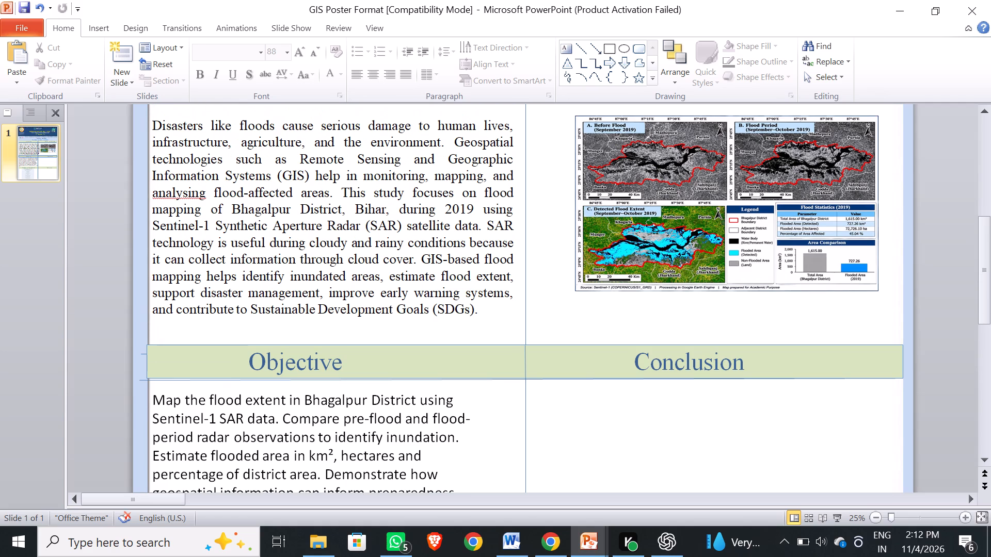
{"action": "left_click", "coordinate": [756, 380]}
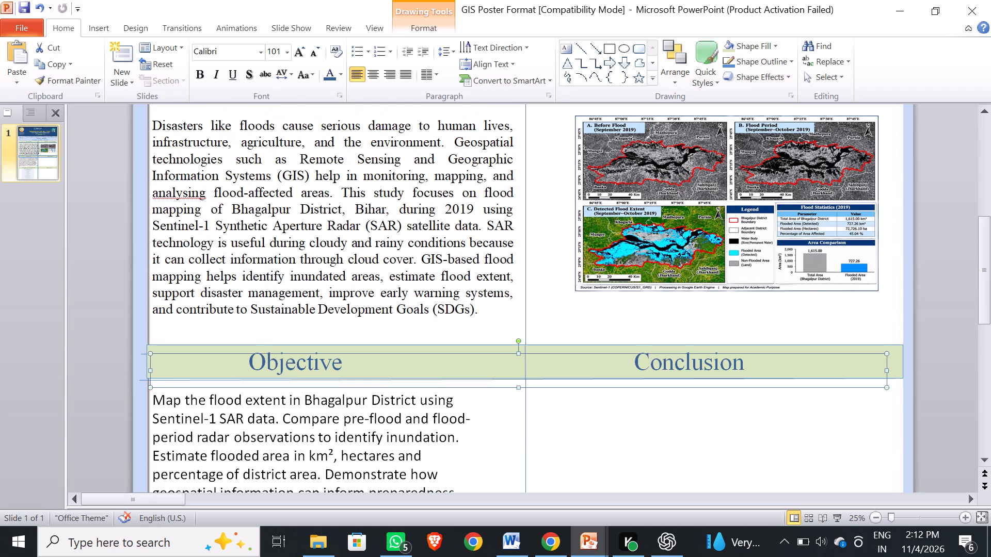
{"action": "left_click", "coordinate": [707, 221]}
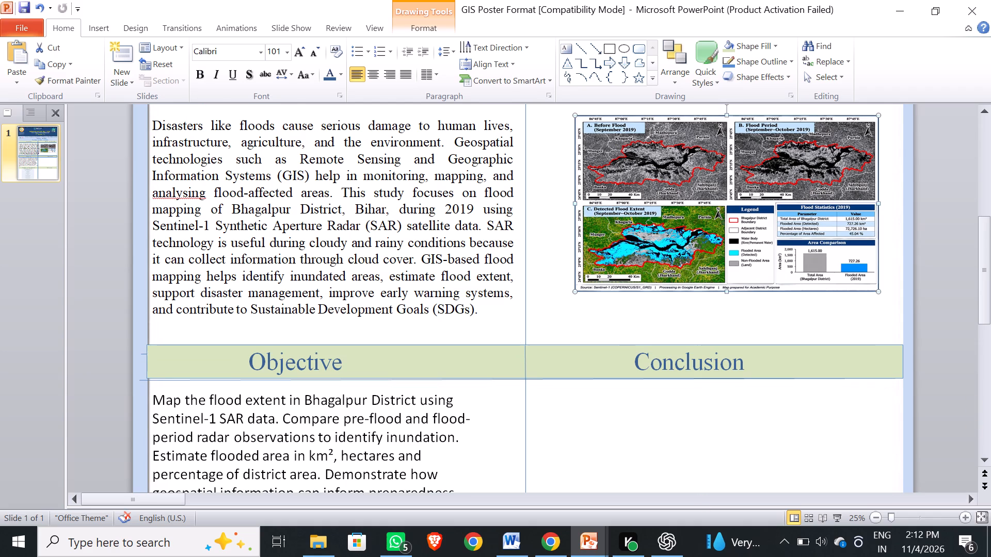
{"action": "left_click_drag", "start_coordinate": [574, 203], "coordinate": [530, 211]}
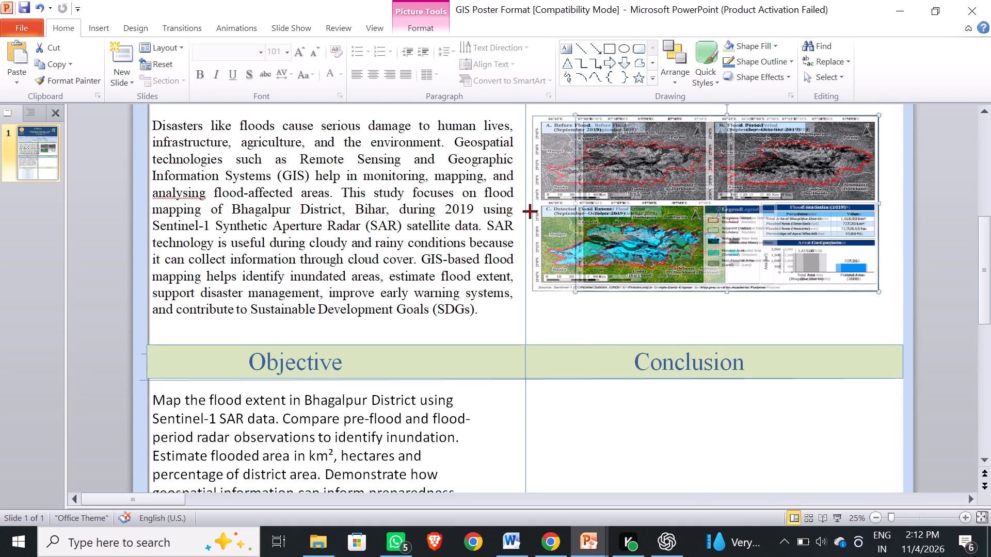
{"action": "left_click_drag", "start_coordinate": [530, 211], "coordinate": [534, 210]}
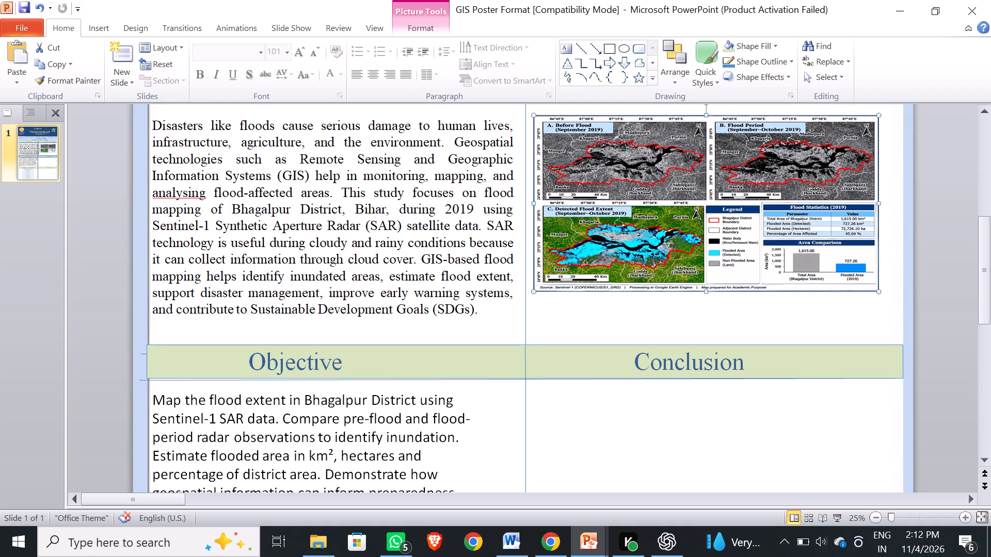
{"action": "left_click_drag", "start_coordinate": [880, 203], "coordinate": [890, 203]}
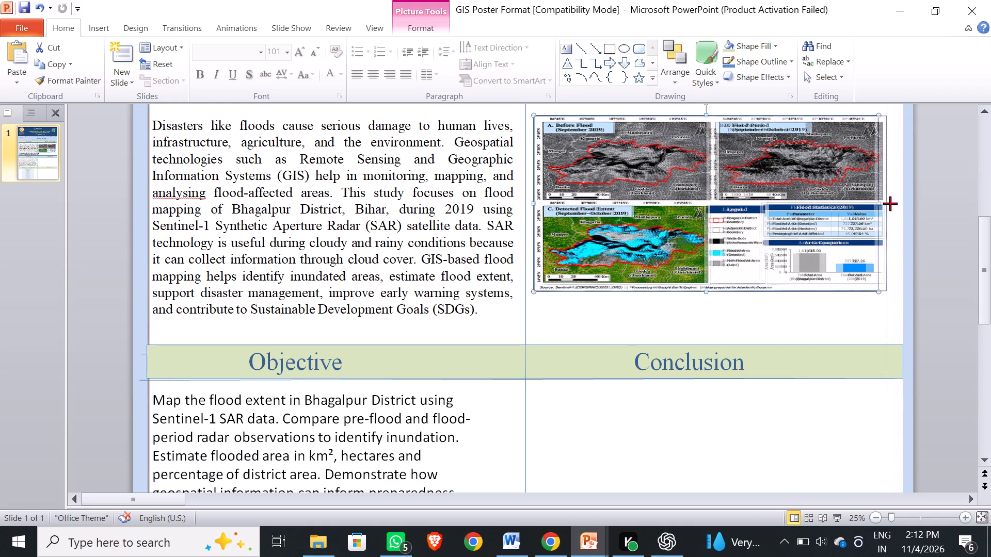
{"action": "left_click_drag", "start_coordinate": [890, 203], "coordinate": [891, 203]}
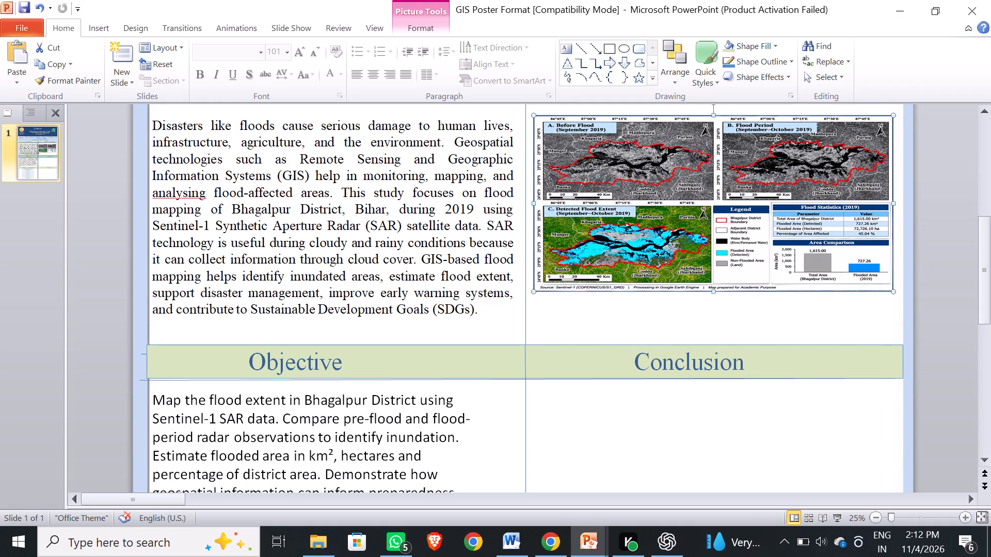
{"action": "left_click_drag", "start_coordinate": [713, 292], "coordinate": [717, 317]}
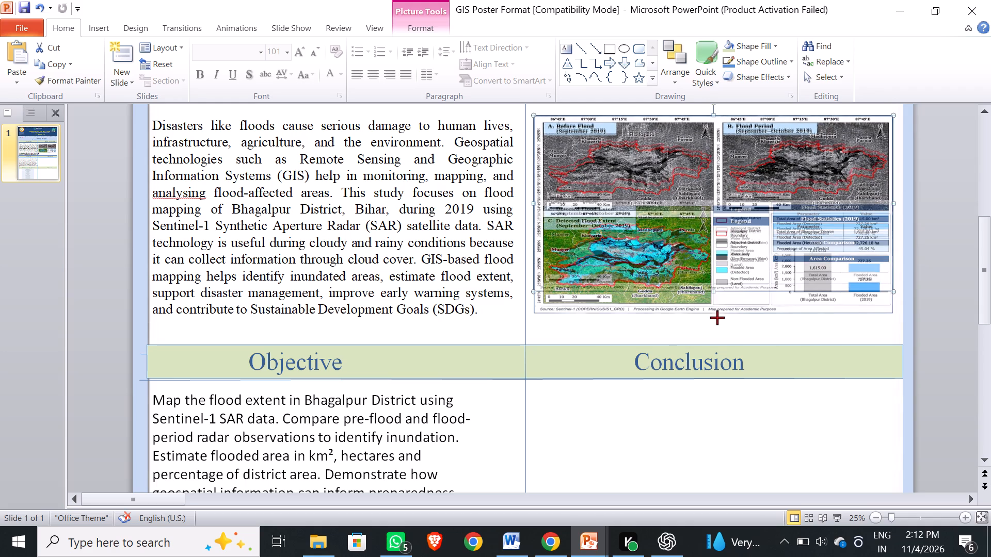
{"action": "left_click_drag", "start_coordinate": [717, 317], "coordinate": [717, 318]}
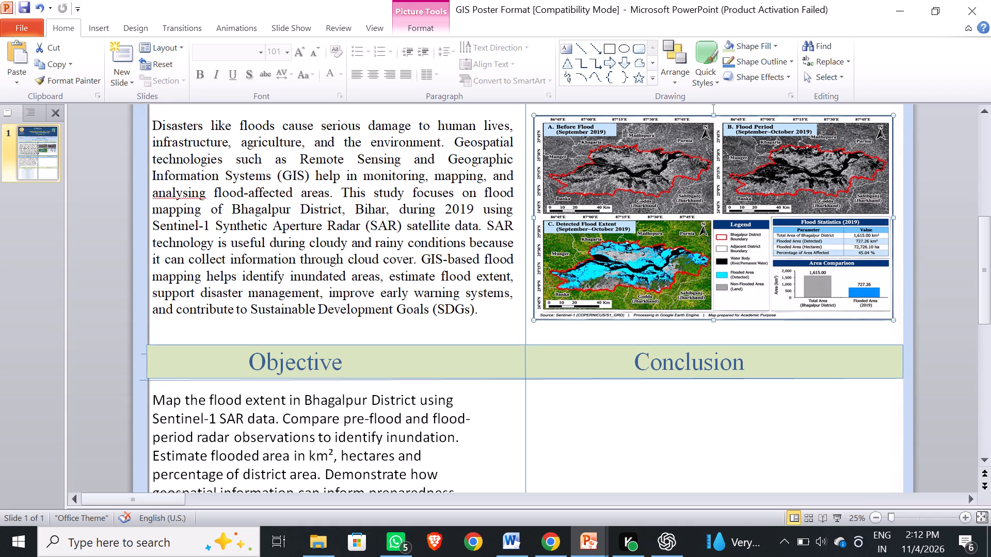
Draw an empty text box across most of the column width just below the Conclusion heading.
{"action": "scroll", "coordinate": [750, 409], "scroll_direction": "down", "scroll_amount": 2}
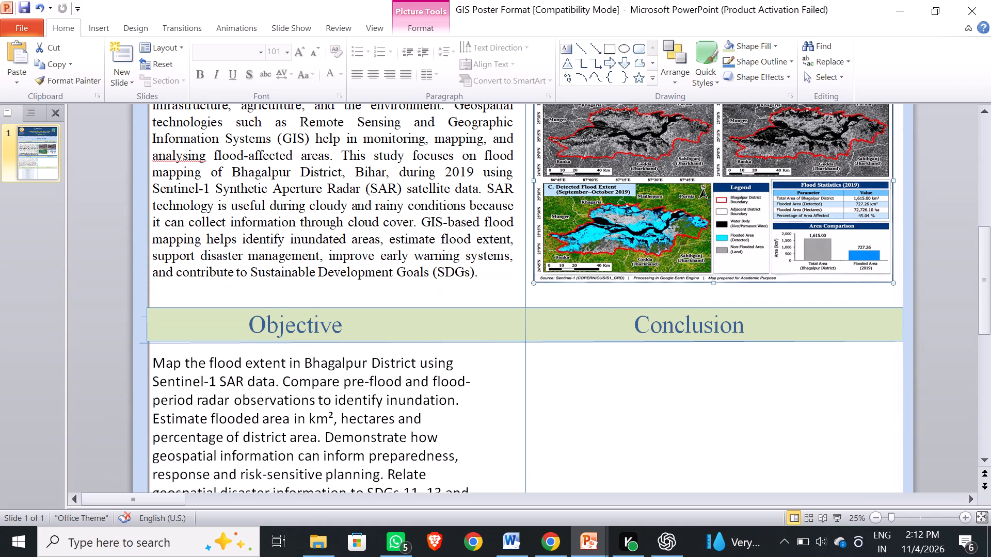
{"action": "scroll", "coordinate": [752, 398], "scroll_direction": "down", "scroll_amount": 11}
{"action": "scroll", "coordinate": [752, 395], "scroll_direction": "up", "scroll_amount": 1}
{"action": "scroll", "coordinate": [752, 395], "scroll_direction": "down", "scroll_amount": 3}
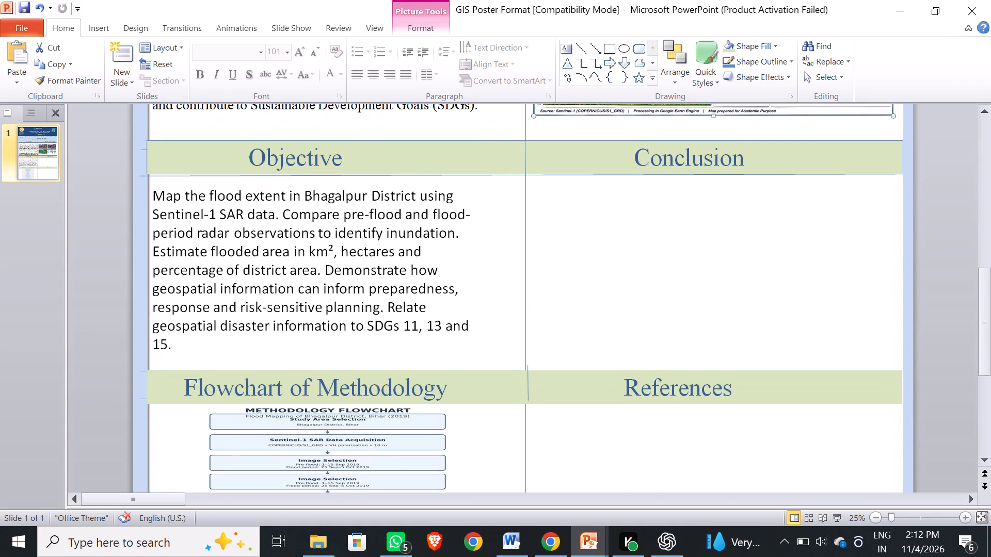
{"action": "scroll", "coordinate": [752, 395], "scroll_direction": "down", "scroll_amount": 3}
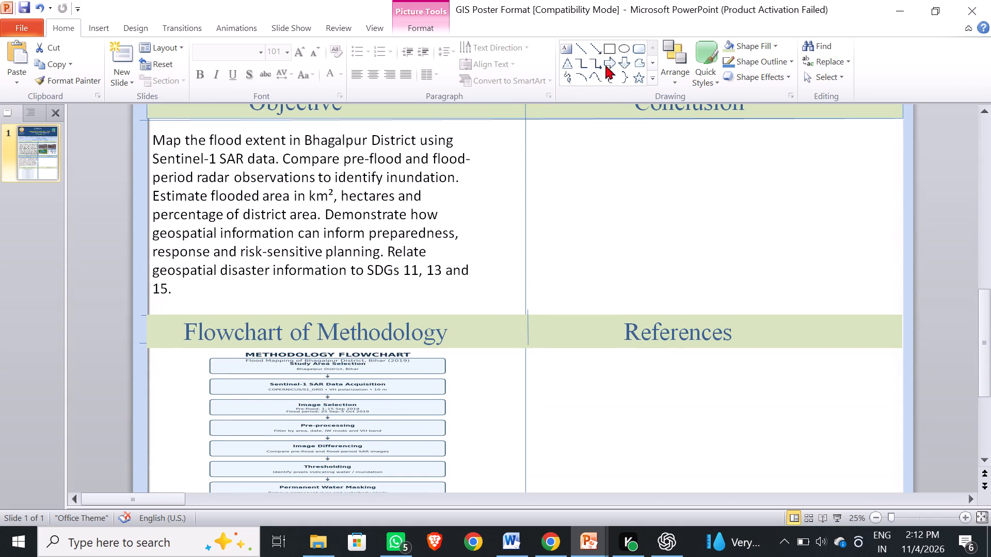
{"action": "left_click", "coordinate": [569, 51]}
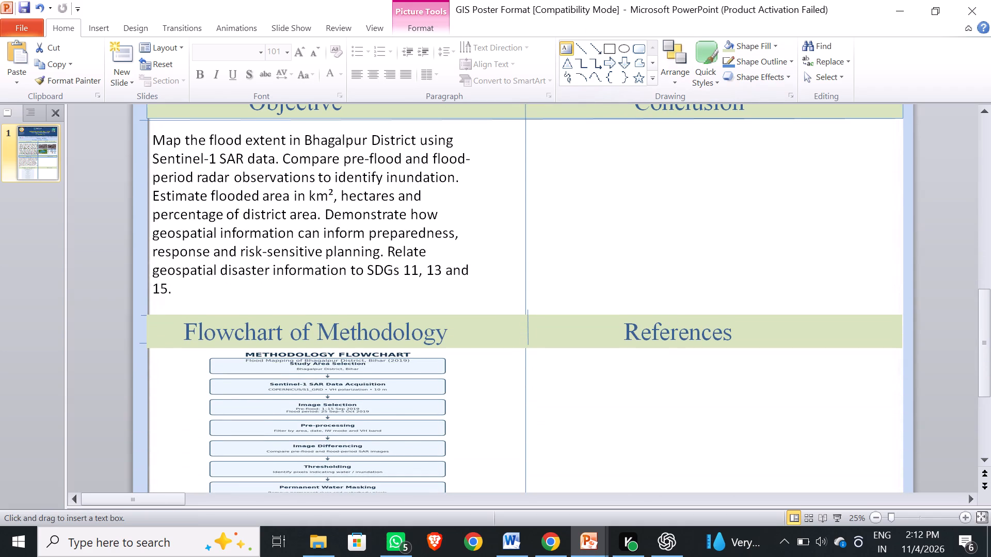
{"action": "left_click_drag", "start_coordinate": [531, 134], "coordinate": [767, 211]}
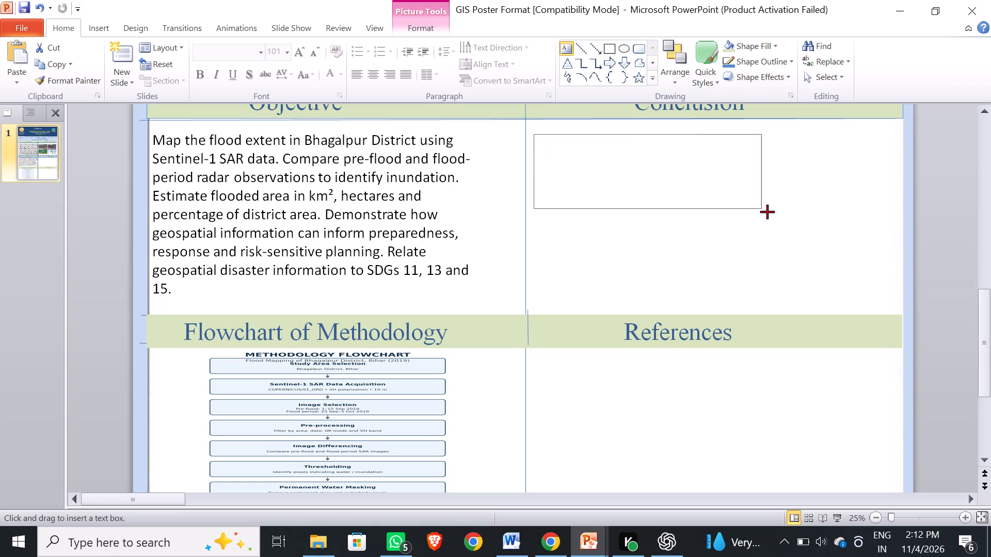
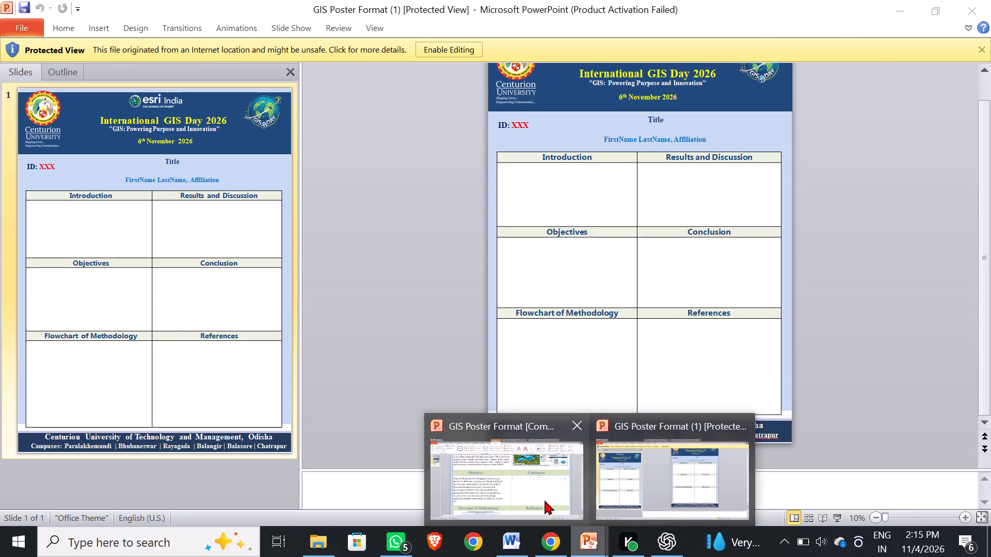
{"action": "left_click", "coordinate": [530, 483]}
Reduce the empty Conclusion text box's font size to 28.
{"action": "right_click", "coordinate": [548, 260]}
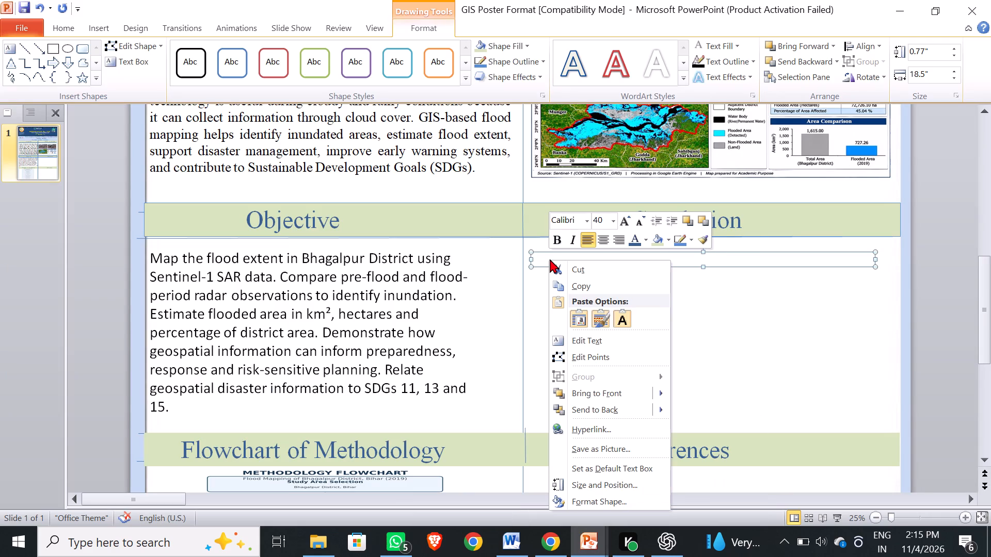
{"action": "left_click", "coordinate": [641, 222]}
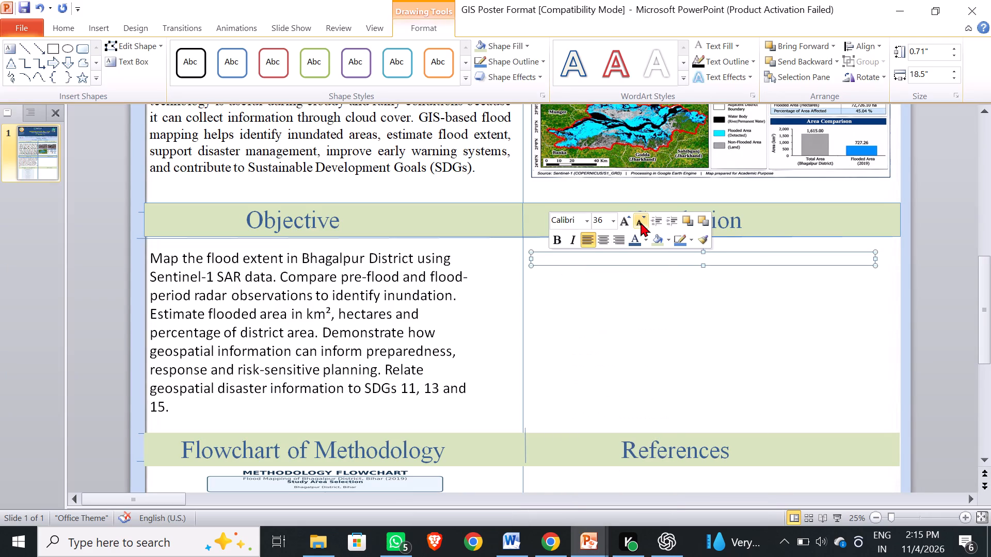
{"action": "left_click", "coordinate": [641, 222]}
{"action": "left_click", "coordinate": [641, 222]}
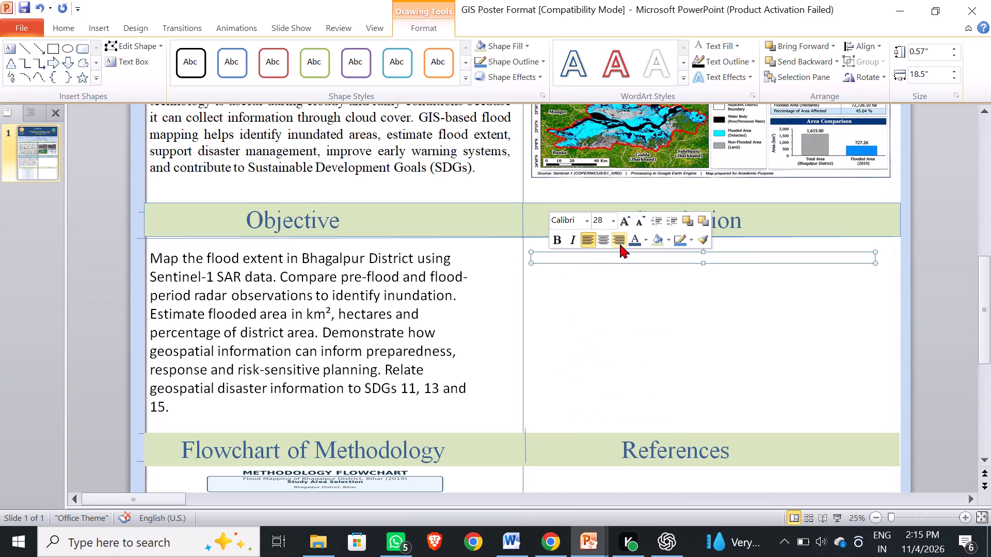
Paste the copied Conclusion paragraph into the text box, with justified Times New Roman text at size 48.
{"action": "left_click", "coordinate": [572, 259]}
{"action": "right_click", "coordinate": [569, 256]}
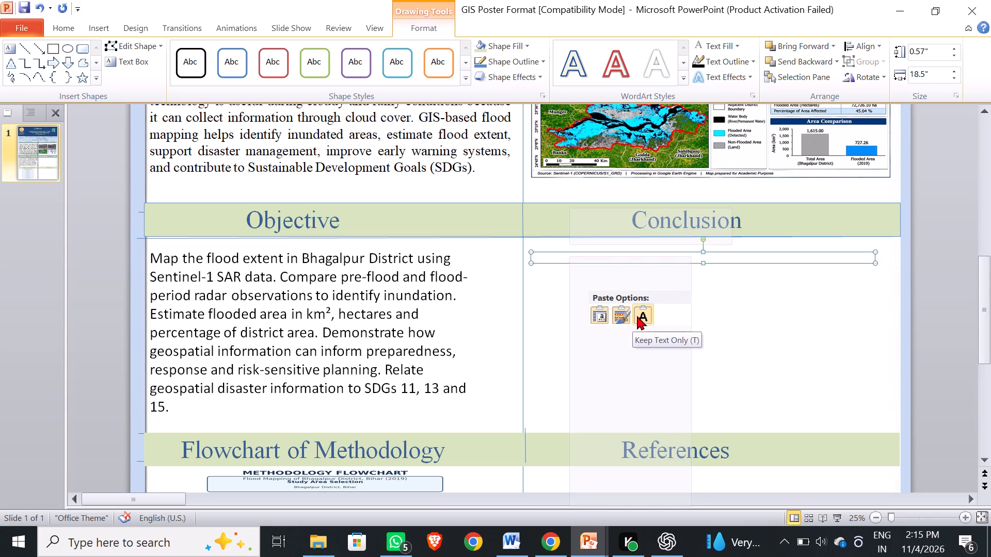
Paste the copied Conclusion paragraph as text only into the empty text box under the Conclusion heading.
{"action": "left_click", "coordinate": [637, 316]}
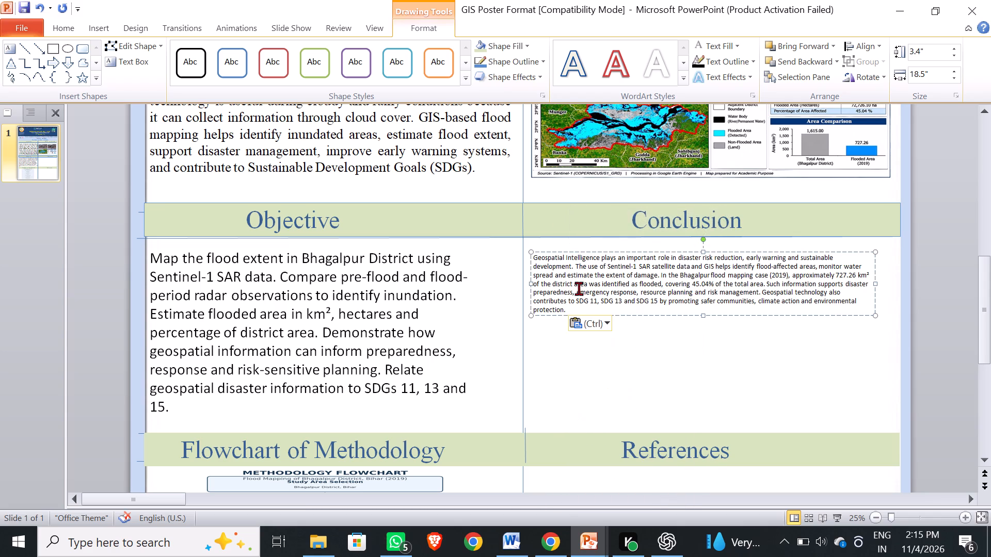
Format the whole Conclusion paragraph as justified Times New Roman text at size 48.
{"action": "left_click_drag", "start_coordinate": [534, 256], "coordinate": [556, 268]}
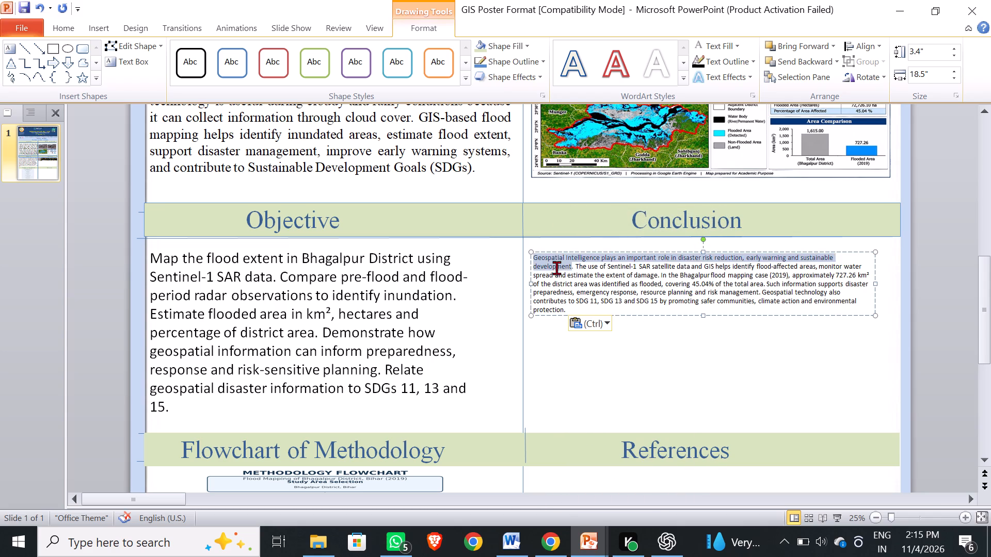
{"action": "left_click_drag", "start_coordinate": [556, 268], "coordinate": [587, 307]}
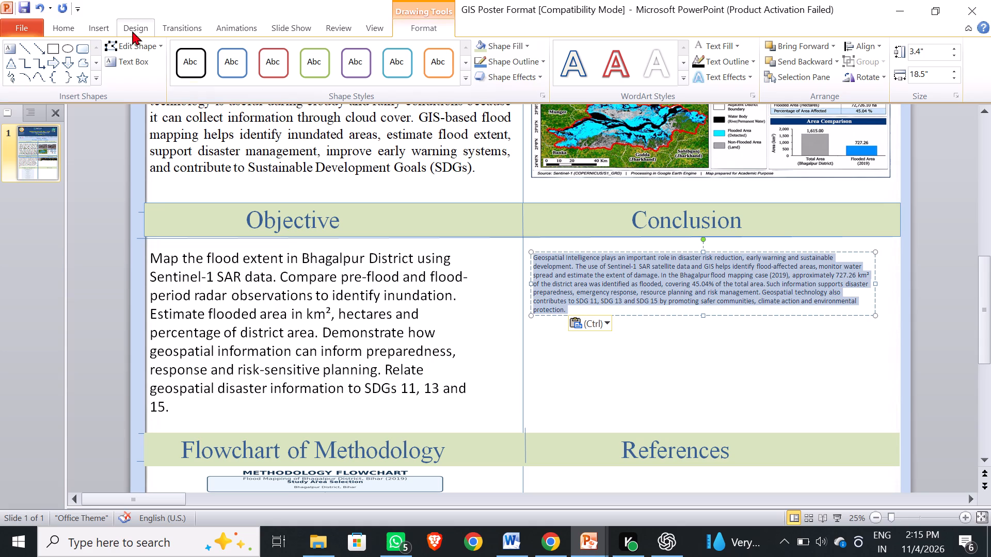
{"action": "left_click", "coordinate": [71, 24]}
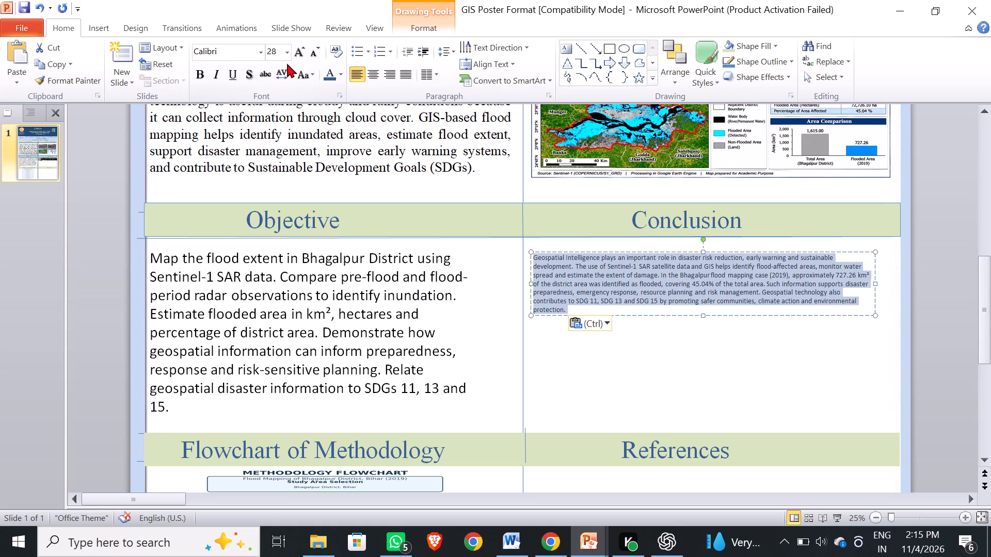
{"action": "left_click", "coordinate": [300, 48]}
{"action": "left_click", "coordinate": [300, 48]}
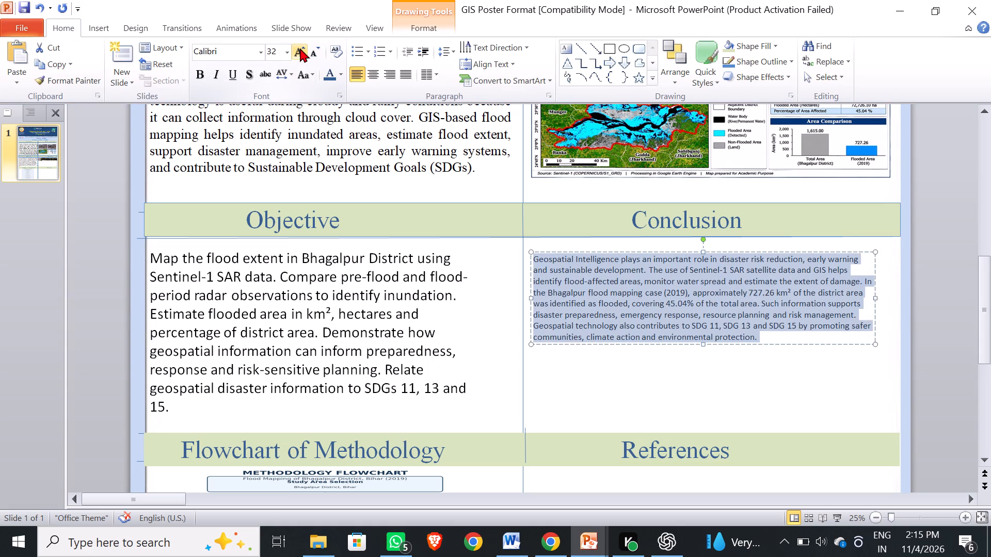
{"action": "left_click", "coordinate": [300, 48]}
{"action": "left_click", "coordinate": [300, 48]}
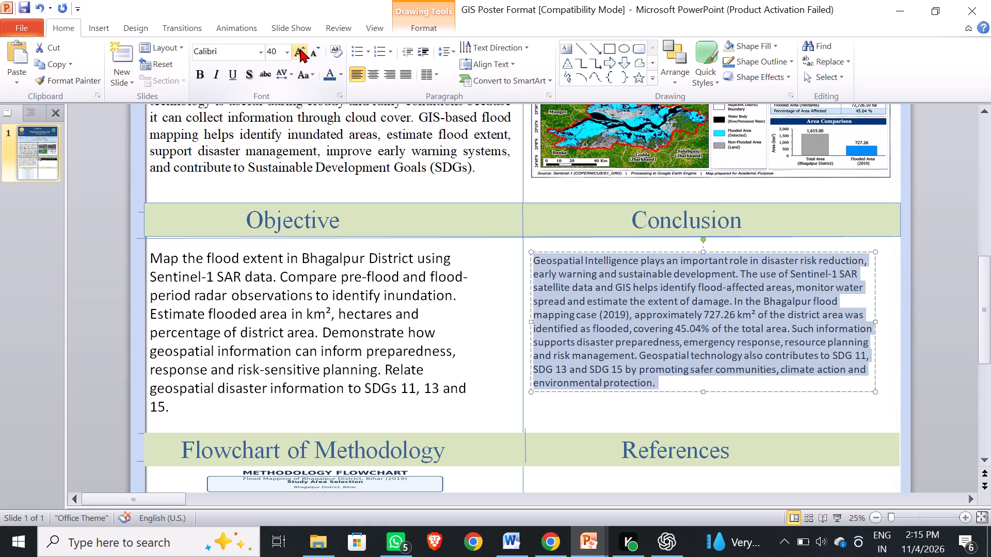
{"action": "left_click", "coordinate": [300, 48]}
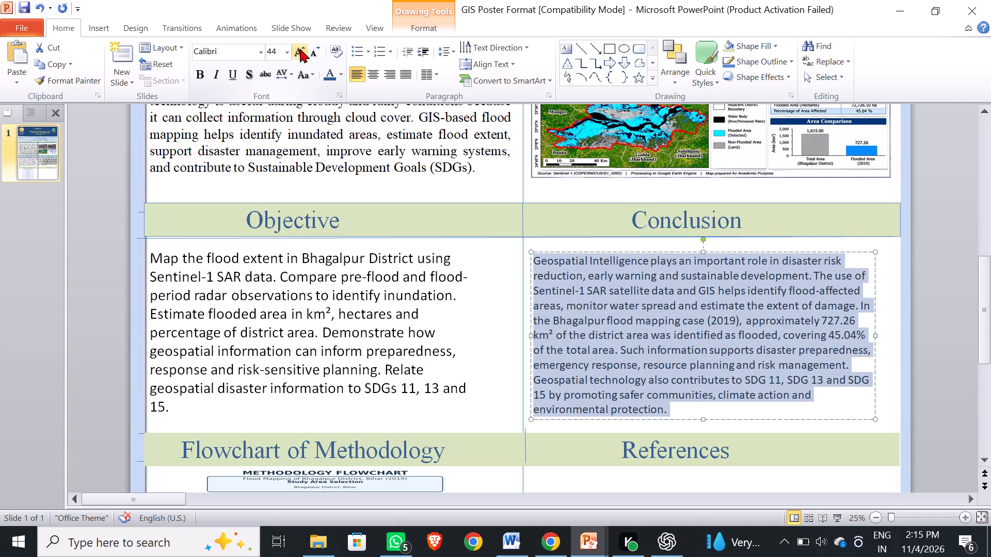
{"action": "left_click", "coordinate": [411, 73]}
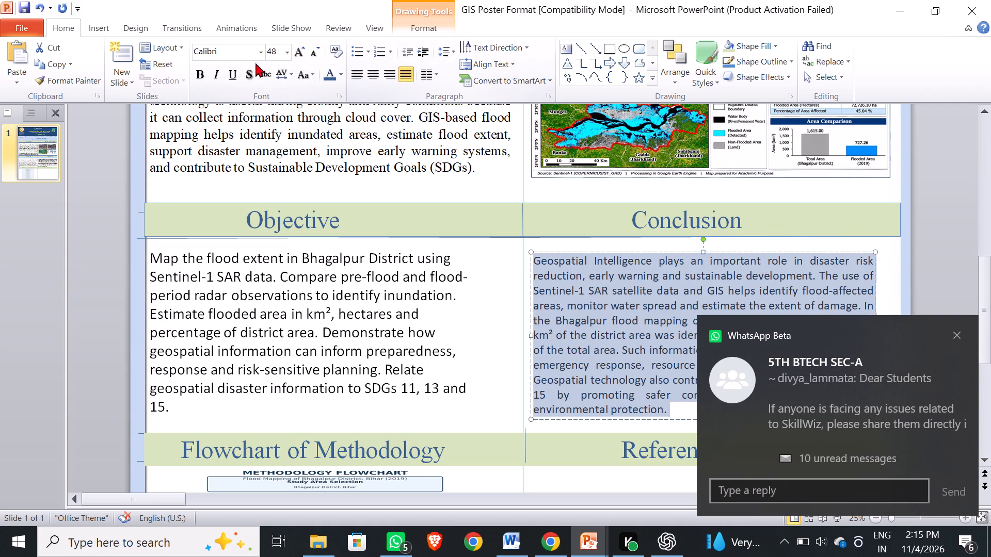
{"action": "left_click", "coordinate": [241, 53]}
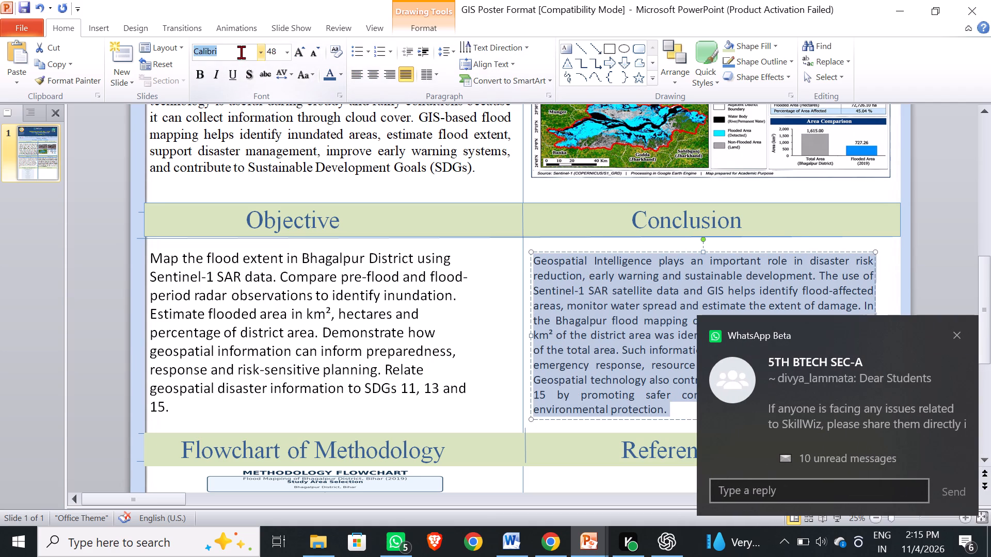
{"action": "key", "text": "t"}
{"action": "key", "text": "Return"}
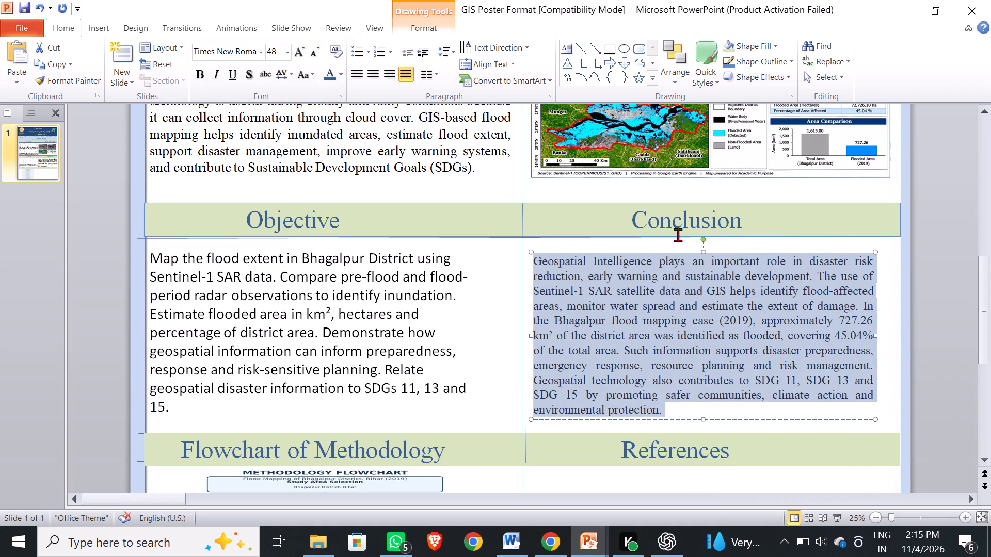
Shift the Conclusion text box slightly up and to the left, closer to the Conclusion heading.
{"action": "left_click_drag", "start_coordinate": [684, 253], "coordinate": [680, 250]}
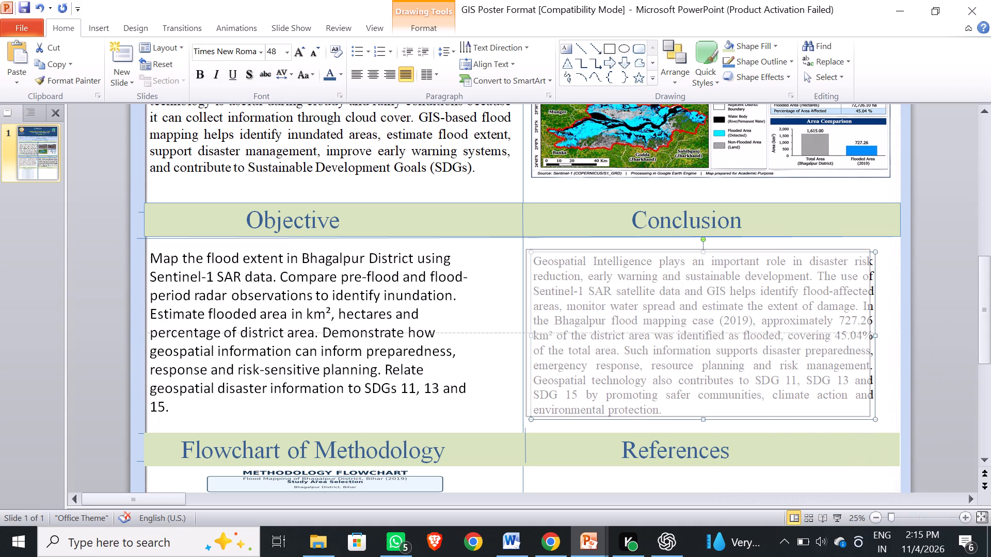
Move the Conclusion text box slightly up, closer to its heading.
{"action": "left_click_drag", "start_coordinate": [680, 250], "coordinate": [681, 246]}
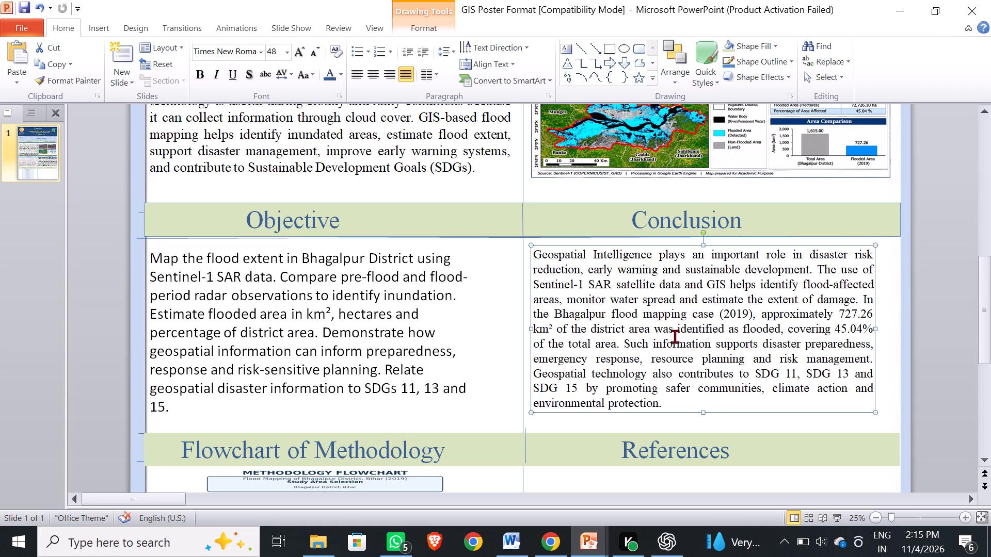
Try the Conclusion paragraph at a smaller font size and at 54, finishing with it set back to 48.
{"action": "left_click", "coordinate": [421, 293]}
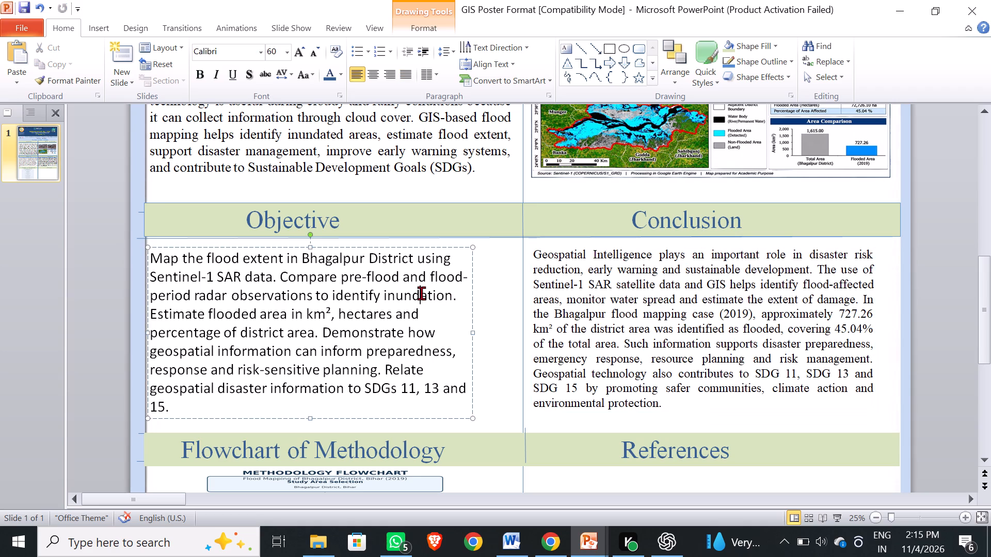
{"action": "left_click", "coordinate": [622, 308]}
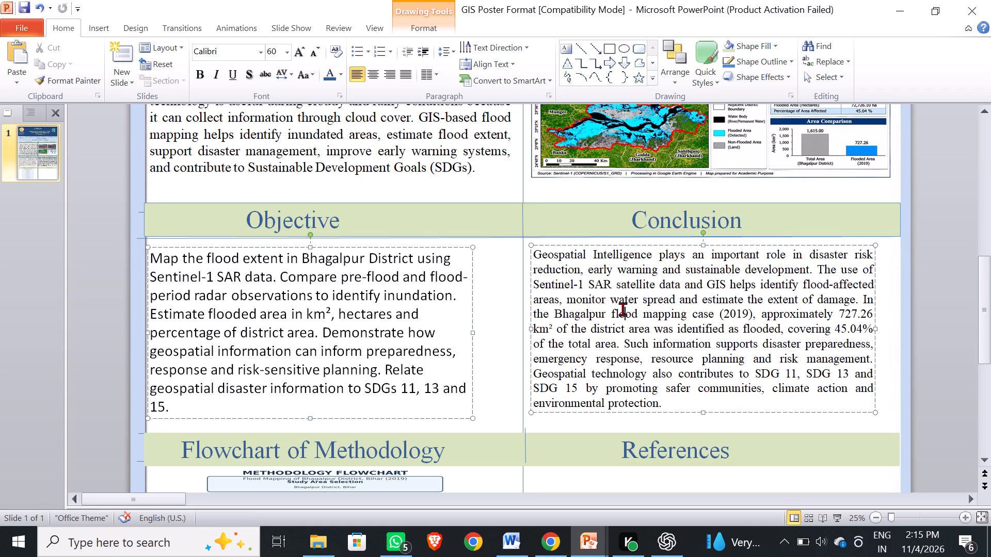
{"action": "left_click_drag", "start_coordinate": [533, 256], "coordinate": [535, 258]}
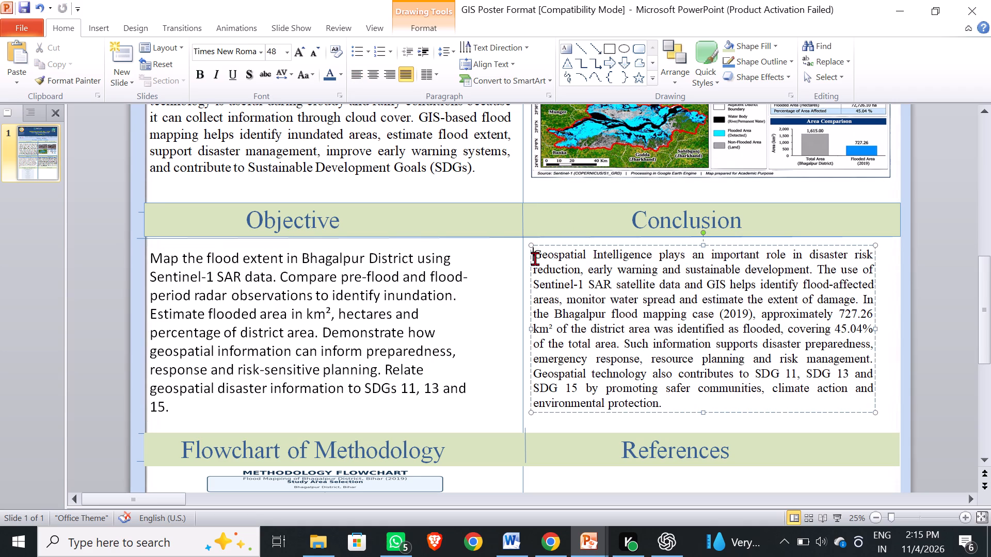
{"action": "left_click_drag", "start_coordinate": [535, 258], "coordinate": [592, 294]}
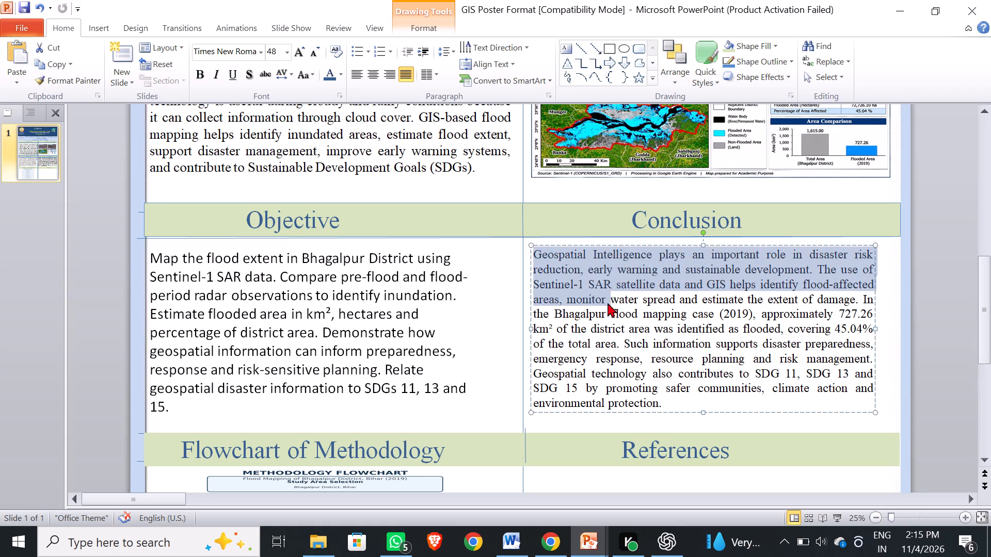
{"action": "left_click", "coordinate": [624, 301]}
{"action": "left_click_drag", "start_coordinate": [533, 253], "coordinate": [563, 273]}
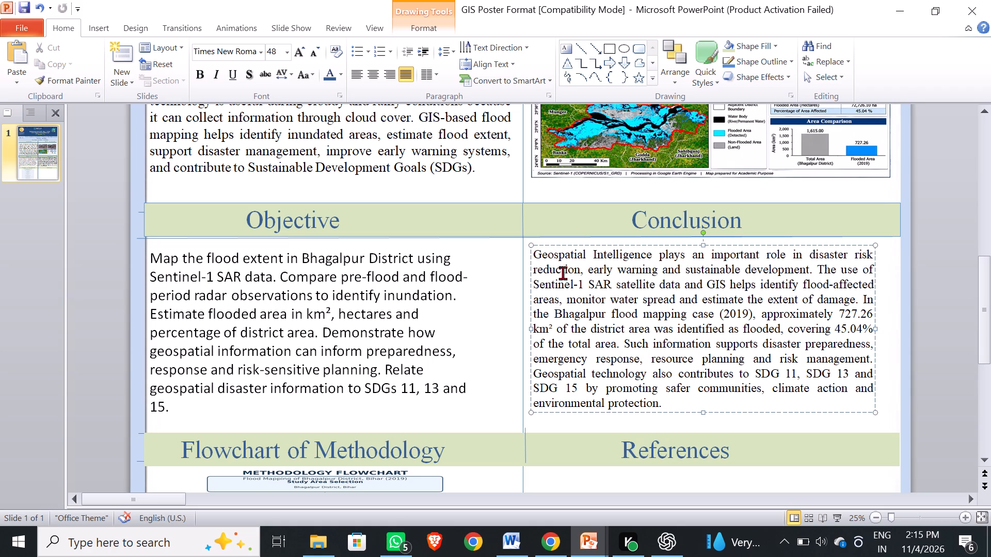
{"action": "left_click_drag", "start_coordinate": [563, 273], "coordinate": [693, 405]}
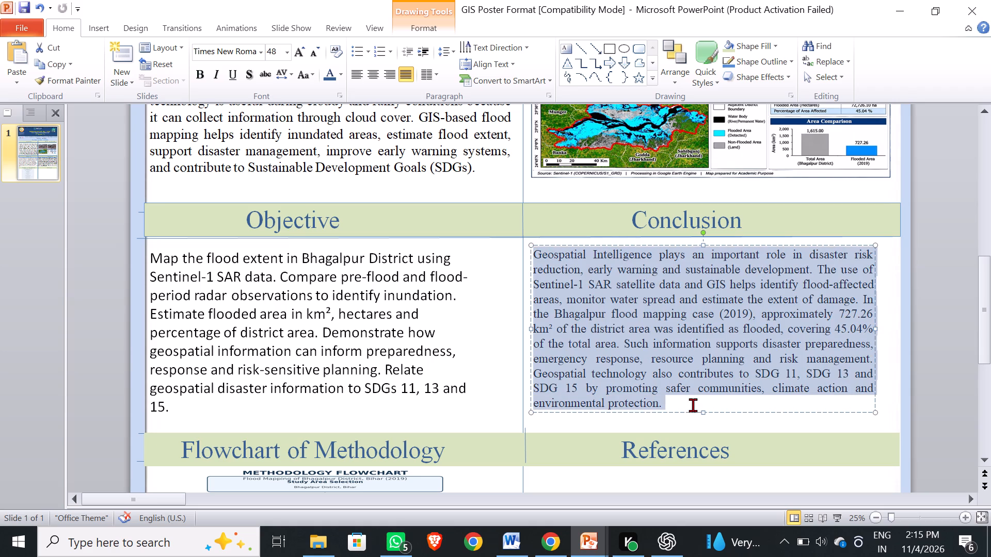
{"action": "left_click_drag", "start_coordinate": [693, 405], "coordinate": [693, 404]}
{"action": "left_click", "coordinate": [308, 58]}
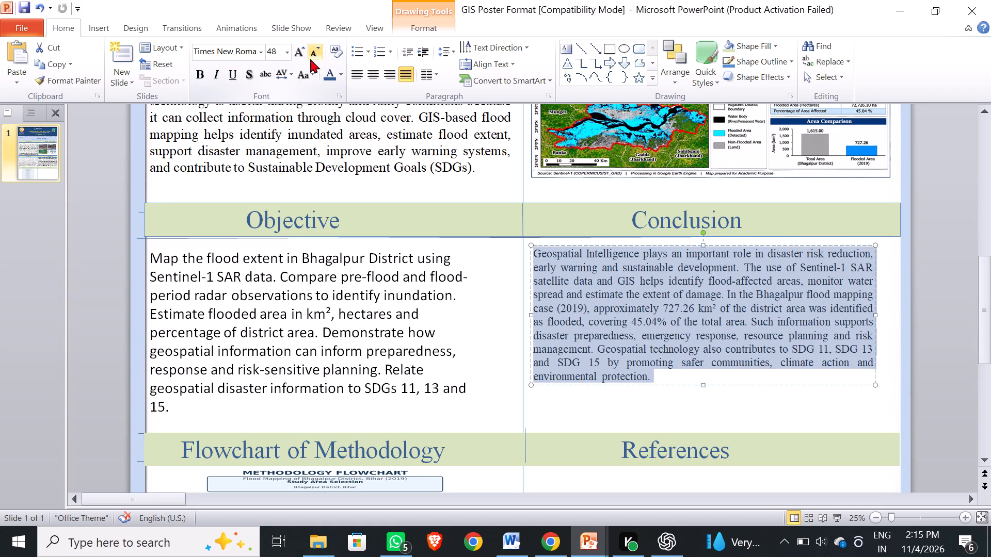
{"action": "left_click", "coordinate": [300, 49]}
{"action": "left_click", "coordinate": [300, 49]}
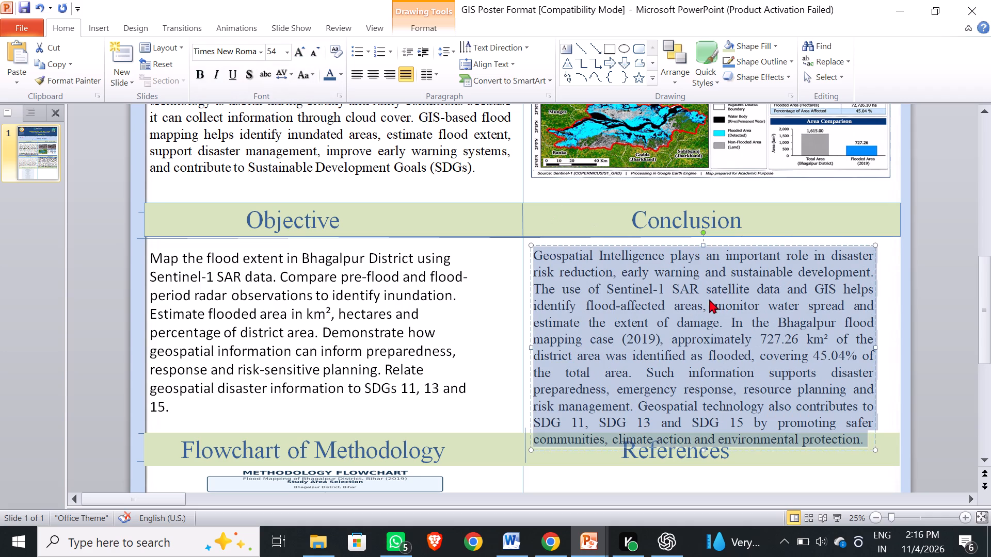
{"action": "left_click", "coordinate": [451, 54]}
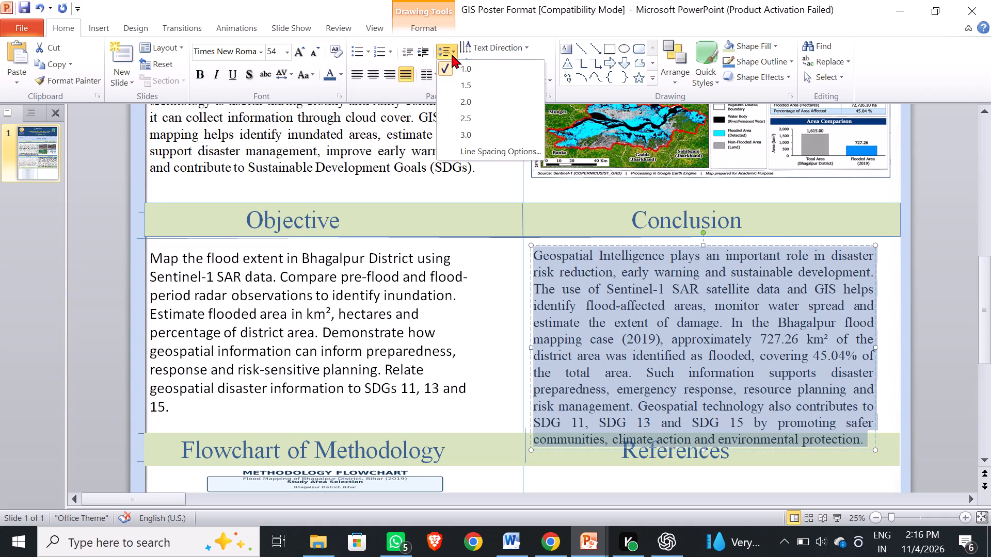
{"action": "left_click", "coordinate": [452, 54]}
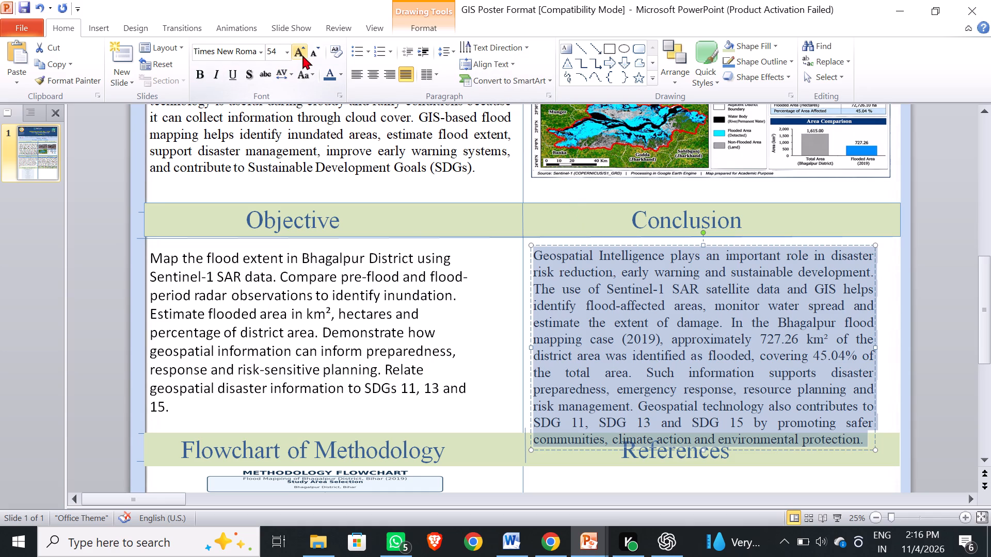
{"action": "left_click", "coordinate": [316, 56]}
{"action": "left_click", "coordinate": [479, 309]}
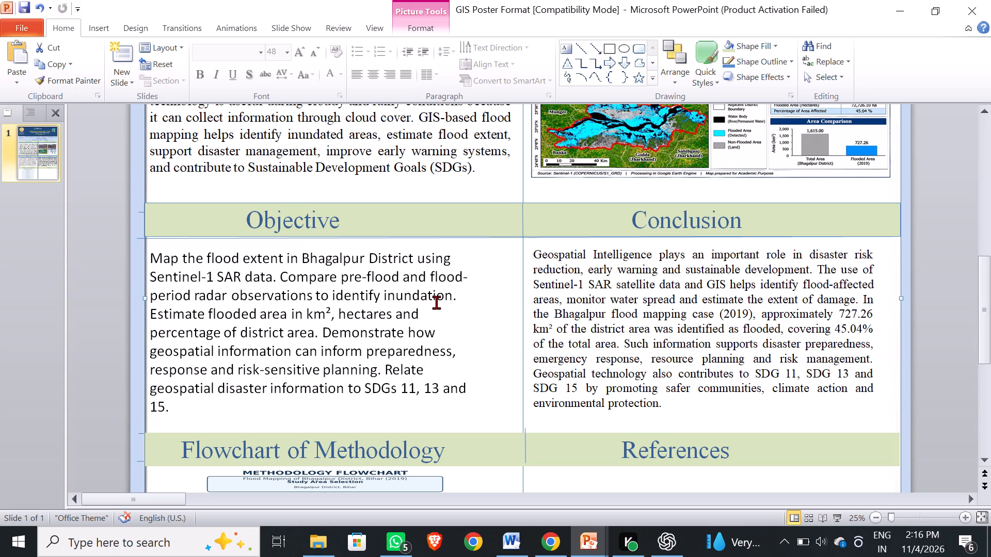
Set the Objective paragraph's font size to 54, matching the introduction text above it.
{"action": "scroll", "coordinate": [436, 302], "scroll_direction": "up", "scroll_amount": 3}
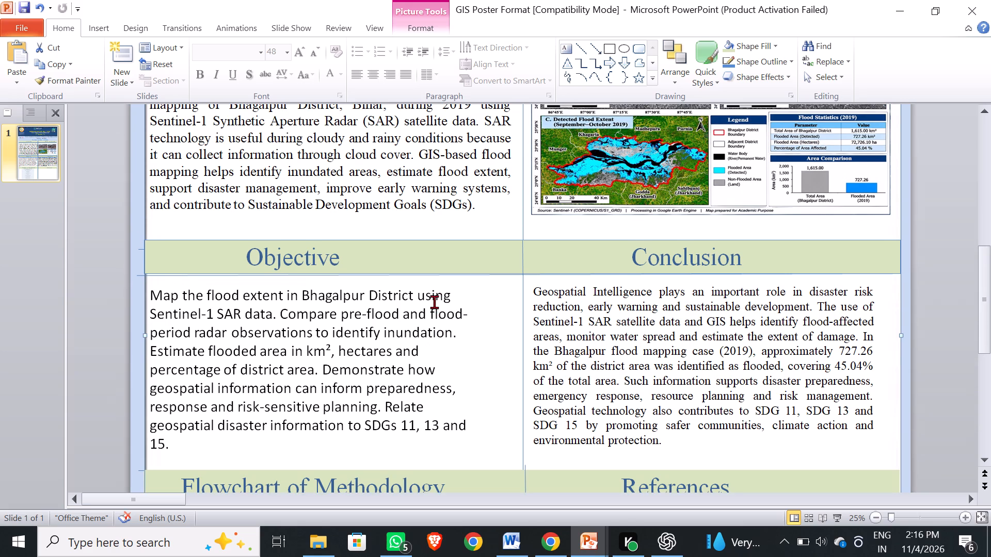
{"action": "scroll", "coordinate": [434, 302], "scroll_direction": "up", "scroll_amount": 3}
{"action": "left_click", "coordinate": [245, 186]}
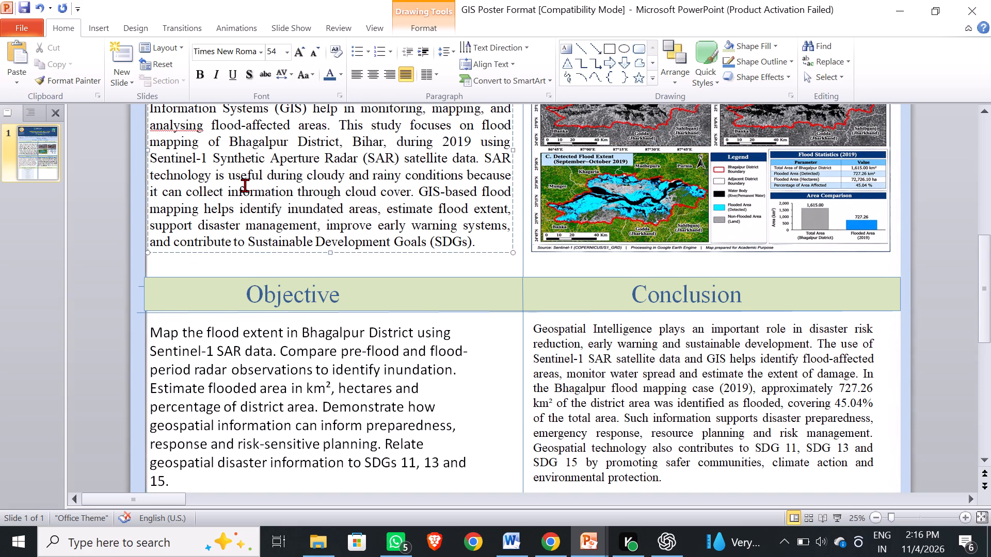
{"action": "left_click", "coordinate": [352, 417]}
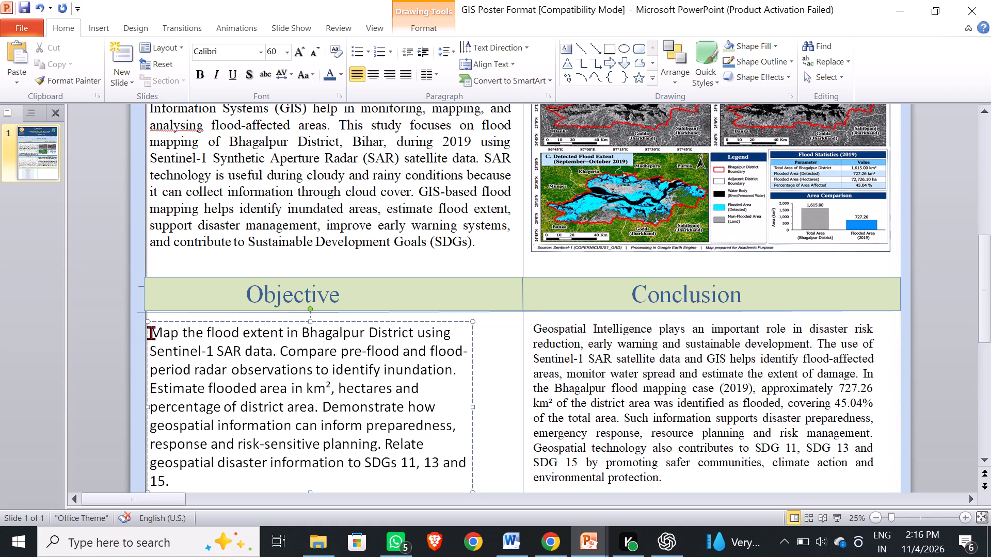
{"action": "left_click_drag", "start_coordinate": [150, 331], "coordinate": [201, 480]}
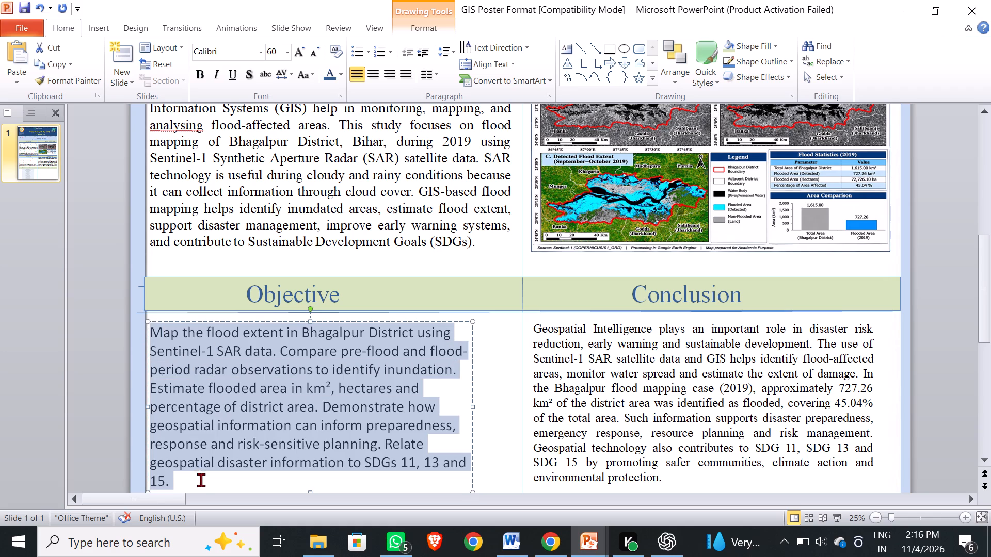
{"action": "left_click_drag", "start_coordinate": [201, 480], "coordinate": [200, 479]}
{"action": "left_click", "coordinate": [311, 51]}
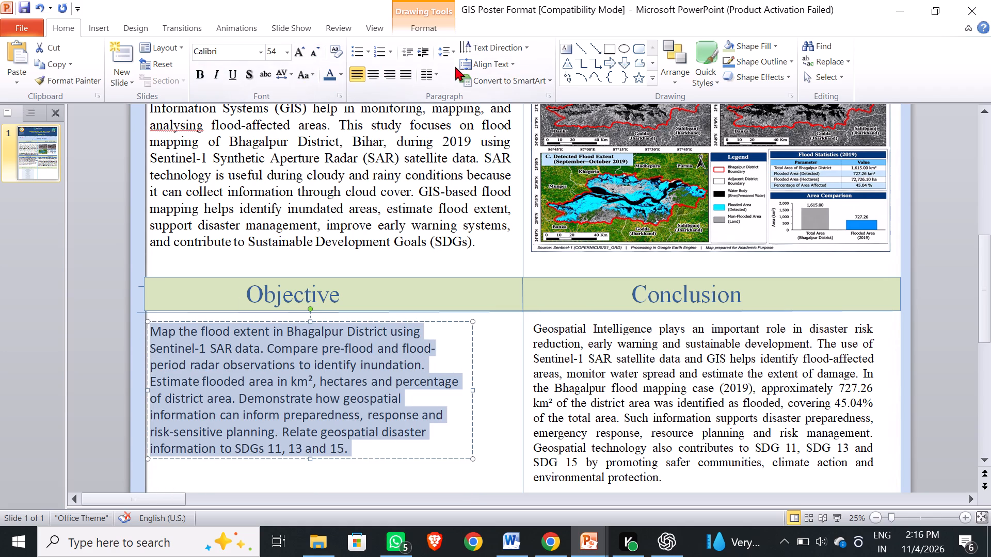
Set the Objective paragraph's line spacing to 1.5.
{"action": "left_click", "coordinate": [454, 49]}
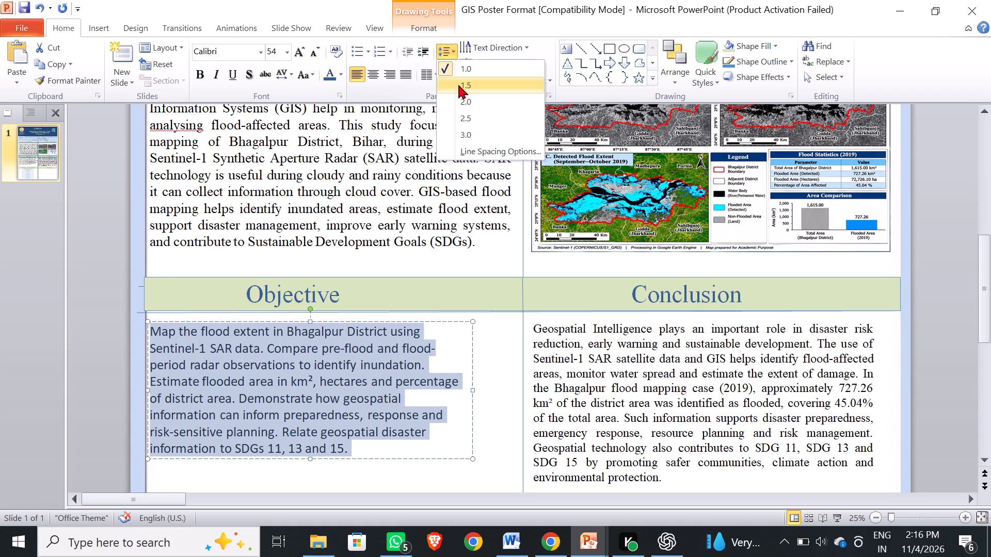
{"action": "left_click", "coordinate": [458, 85]}
{"action": "scroll", "coordinate": [467, 260], "scroll_direction": "down", "scroll_amount": 3}
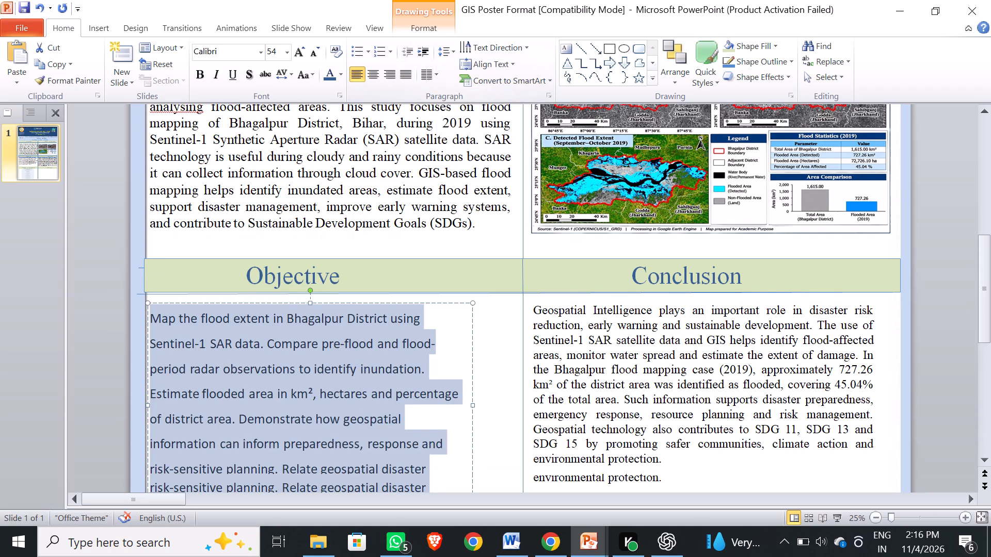
{"action": "scroll", "coordinate": [467, 260], "scroll_direction": "down", "scroll_amount": 2}
{"action": "scroll", "coordinate": [467, 260], "scroll_direction": "up", "scroll_amount": 2}
{"action": "scroll", "coordinate": [467, 260], "scroll_direction": "down", "scroll_amount": 1}
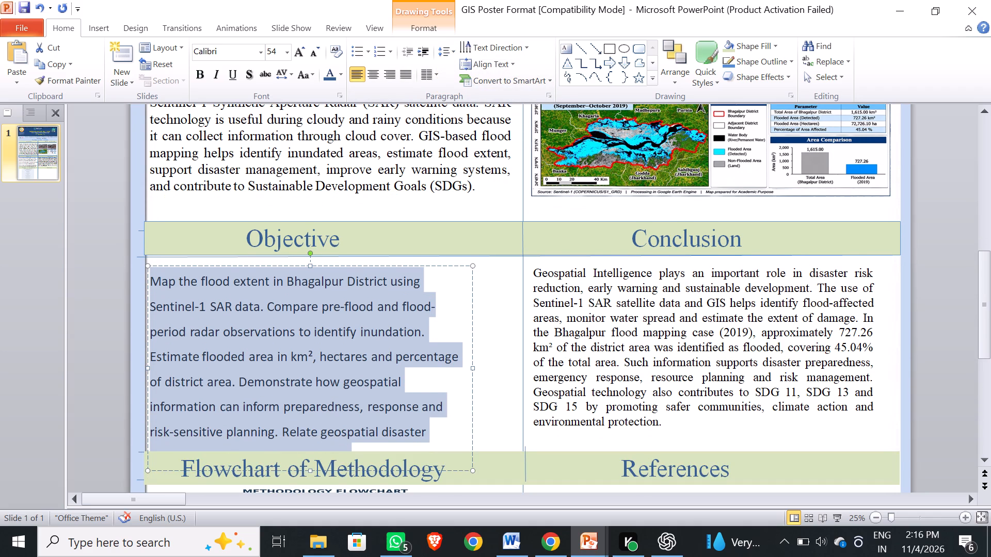
{"action": "left_click_drag", "start_coordinate": [442, 296], "coordinate": [446, 298]}
{"action": "left_click", "coordinate": [492, 323]}
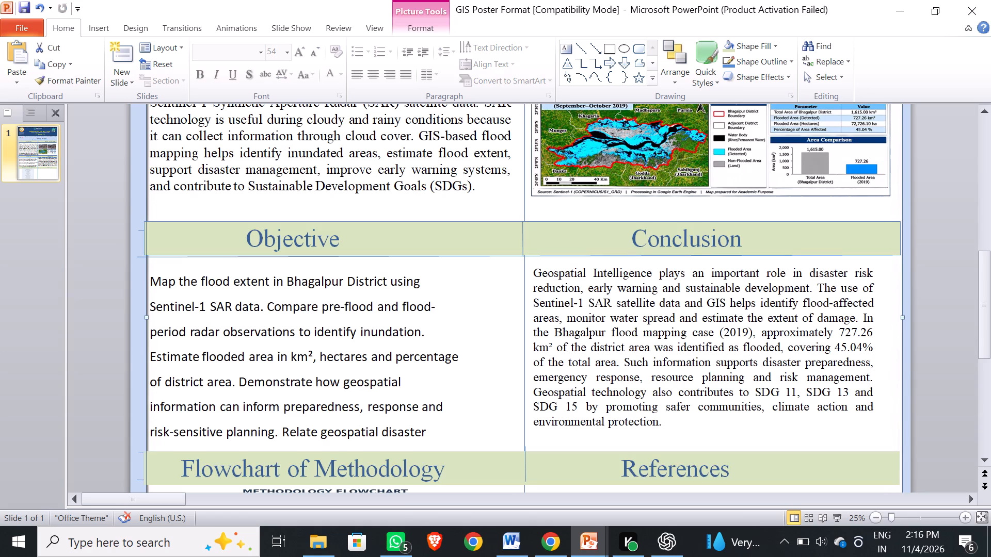
Move the Objective text box slightly up and to the right, closer to its heading.
{"action": "left_click", "coordinate": [347, 317]}
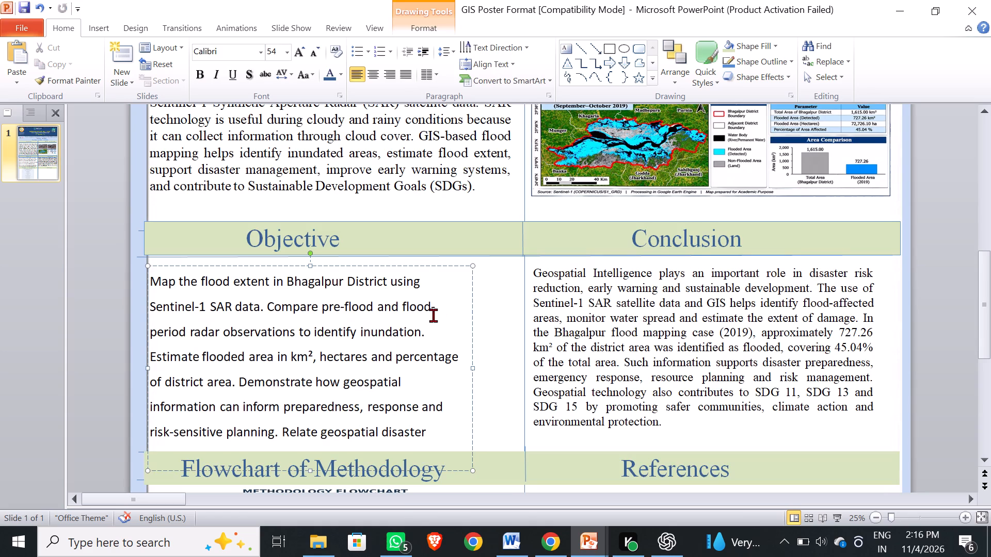
{"action": "left_click", "coordinate": [449, 270]}
{"action": "left_click_drag", "start_coordinate": [450, 267], "coordinate": [453, 259]}
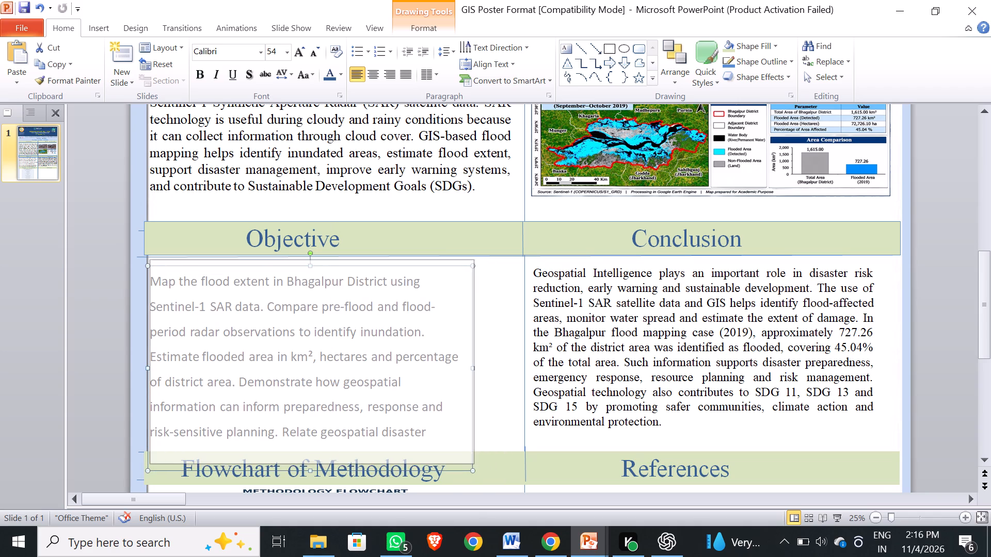
{"action": "left_click_drag", "start_coordinate": [453, 259], "coordinate": [460, 261]}
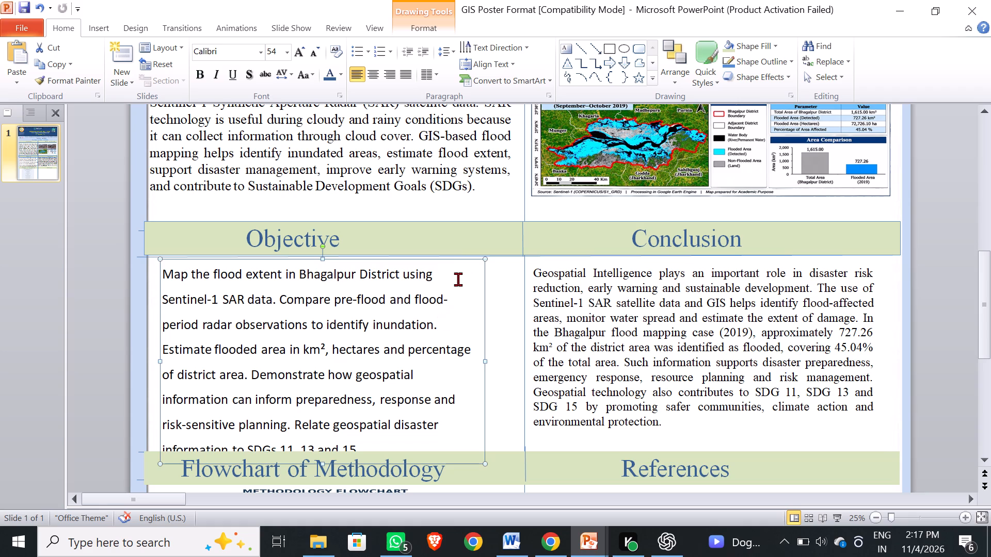
Move the green heading band with the Objective and Conclusion titles up, towards the introduction text.
{"action": "left_click", "coordinate": [428, 223]}
{"action": "left_click_drag", "start_coordinate": [440, 222], "coordinate": [441, 222]}
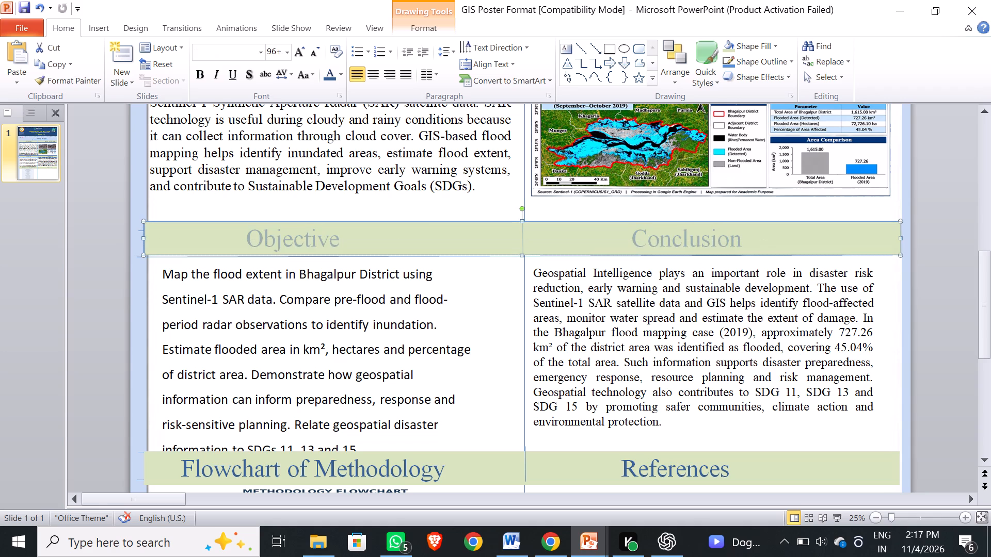
{"action": "left_click_drag", "start_coordinate": [441, 222], "coordinate": [443, 203]}
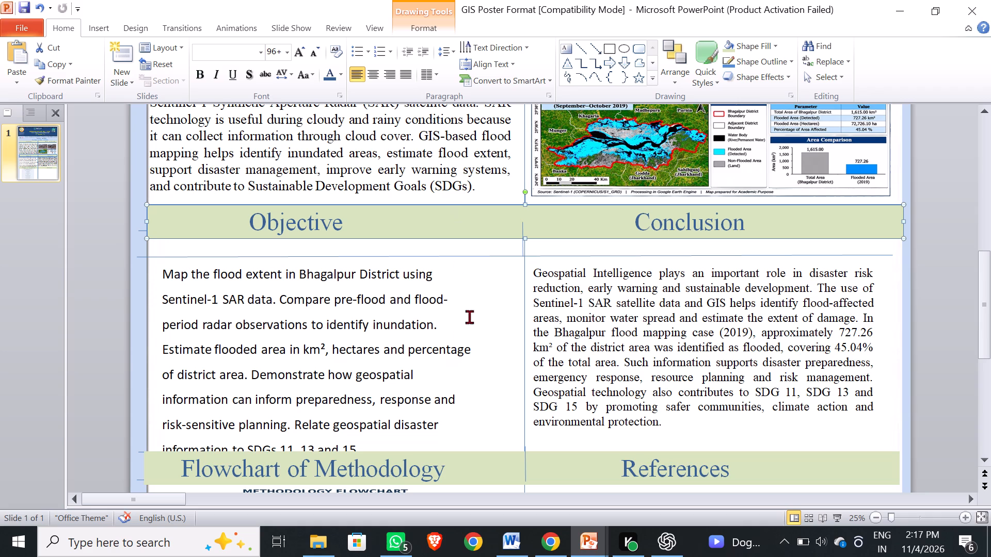
Move the empty wide text box below the Objective and Conclusion headings up onto their green band.
{"action": "left_click", "coordinate": [478, 255]}
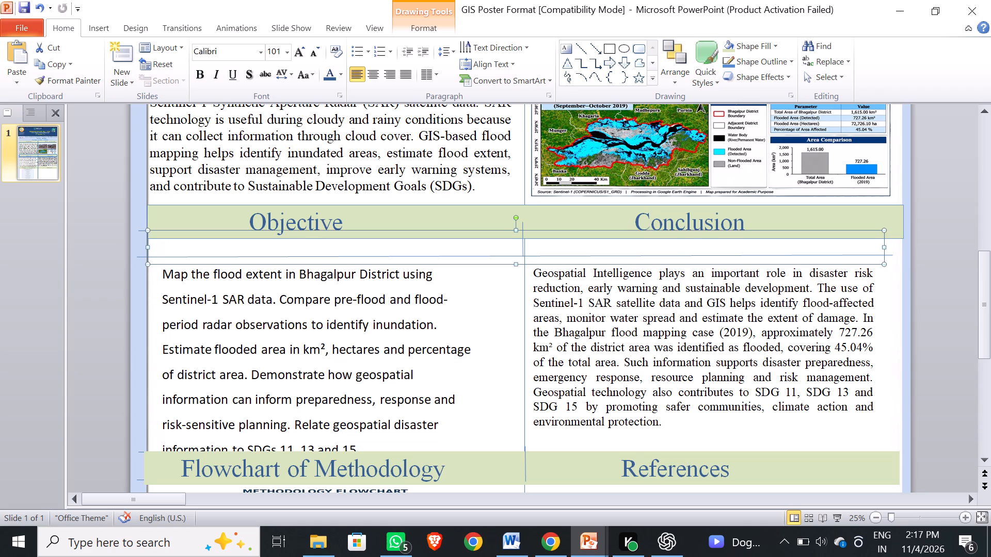
{"action": "left_click", "coordinate": [483, 294]}
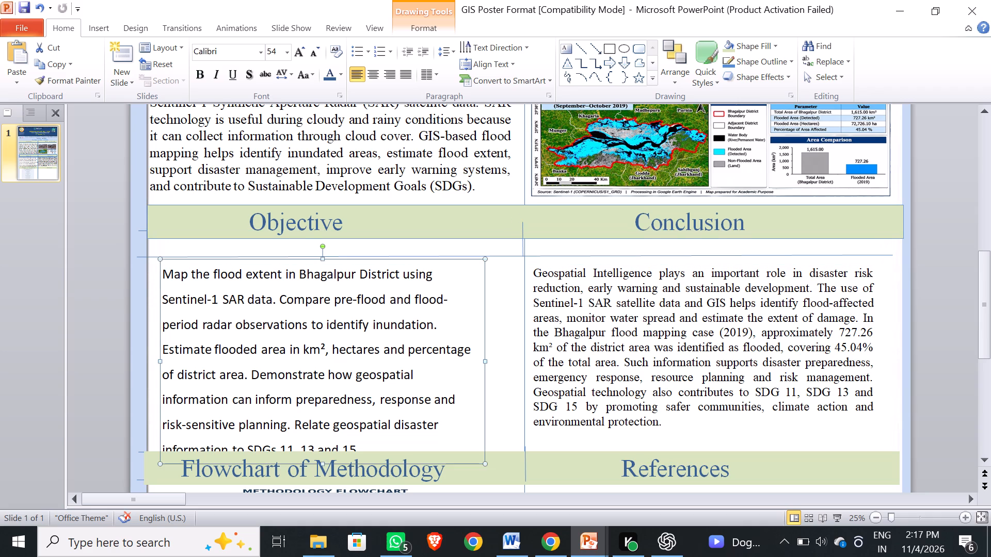
{"action": "left_click", "coordinate": [505, 255]}
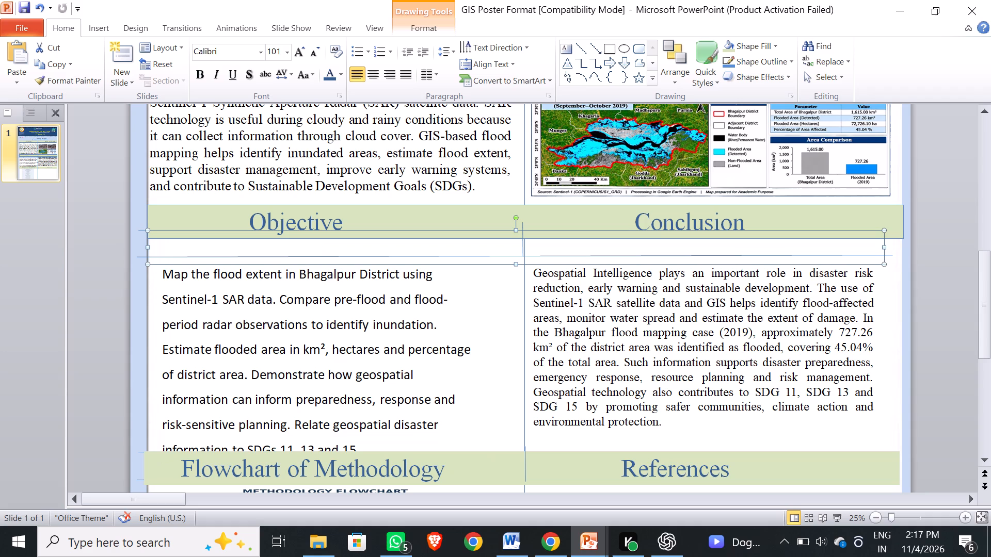
{"action": "double_click", "coordinate": [495, 257]}
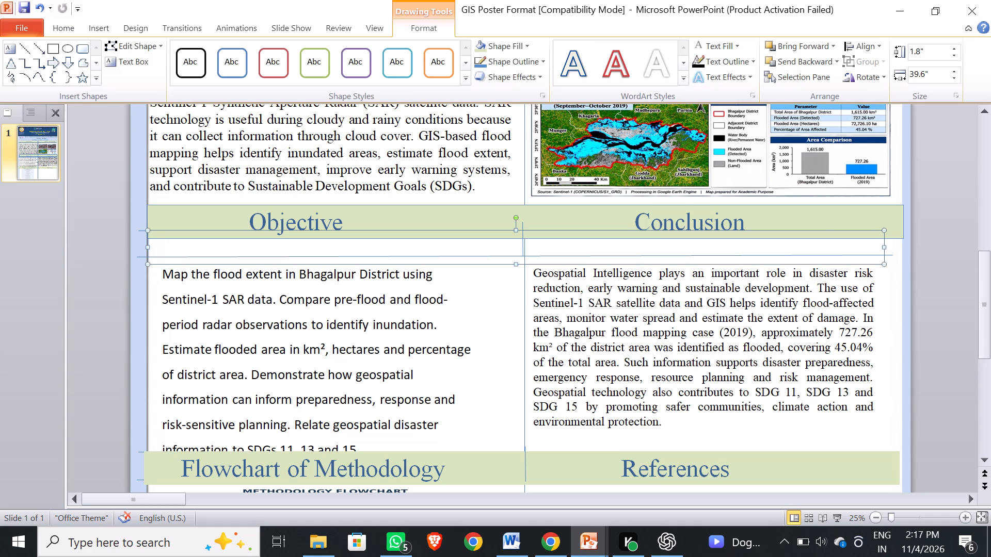
{"action": "left_click_drag", "start_coordinate": [491, 245], "coordinate": [492, 224]}
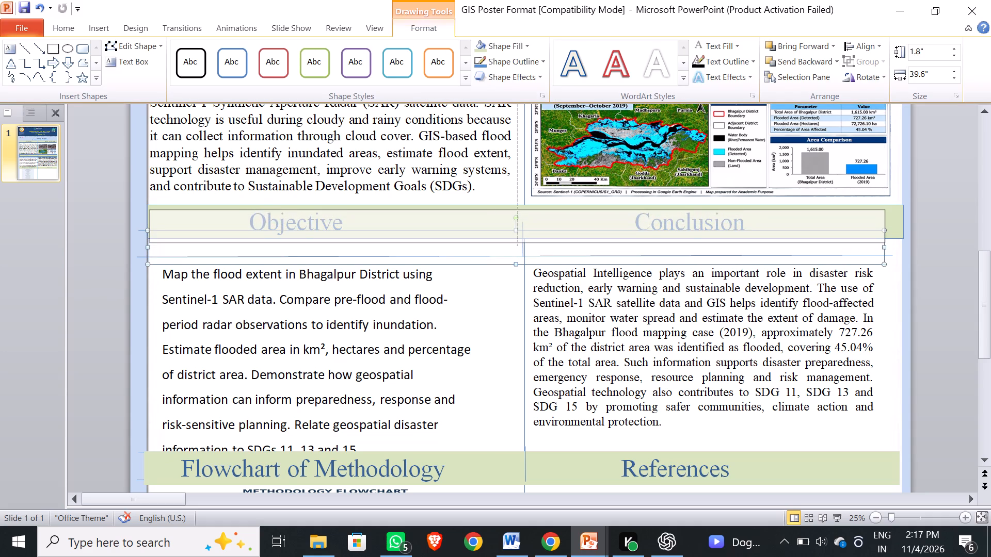
{"action": "left_click_drag", "start_coordinate": [492, 224], "coordinate": [493, 218]}
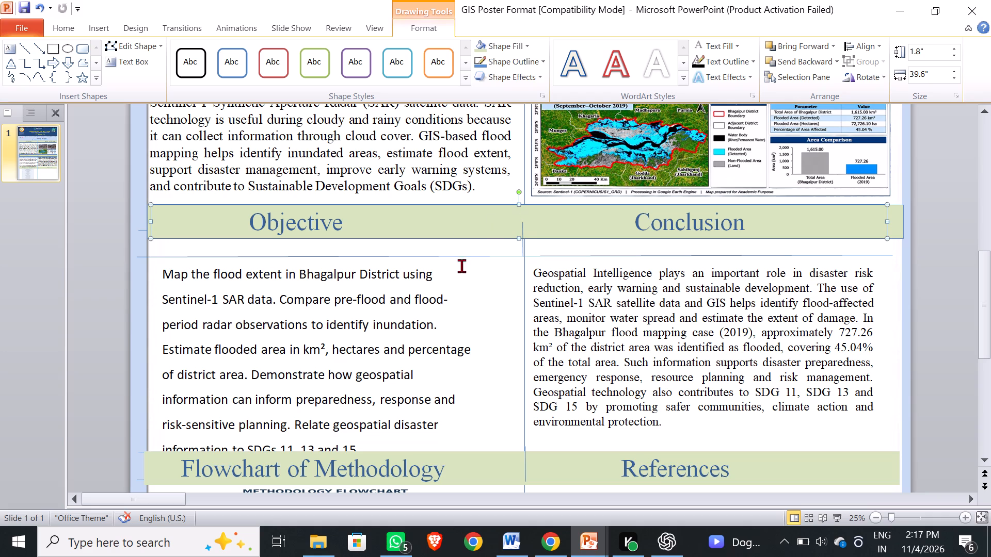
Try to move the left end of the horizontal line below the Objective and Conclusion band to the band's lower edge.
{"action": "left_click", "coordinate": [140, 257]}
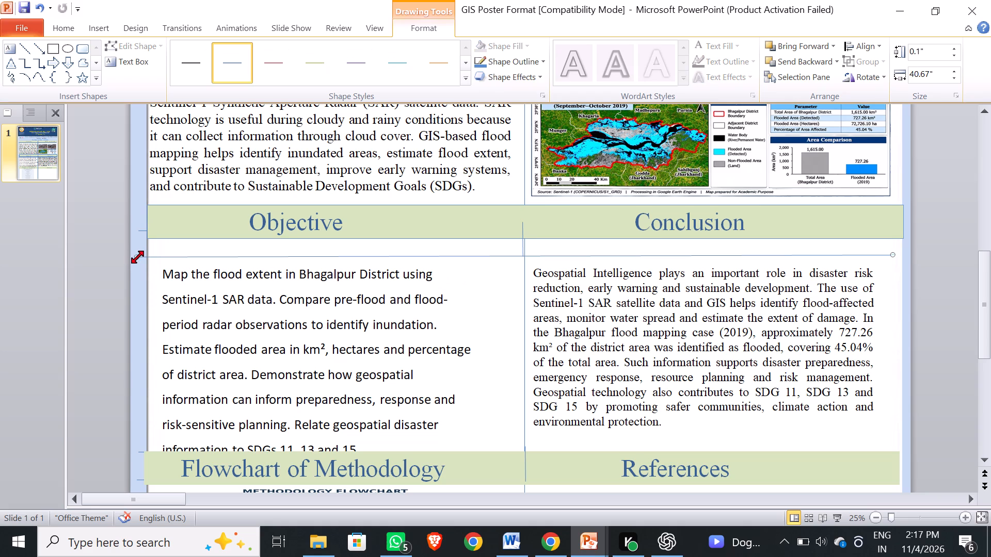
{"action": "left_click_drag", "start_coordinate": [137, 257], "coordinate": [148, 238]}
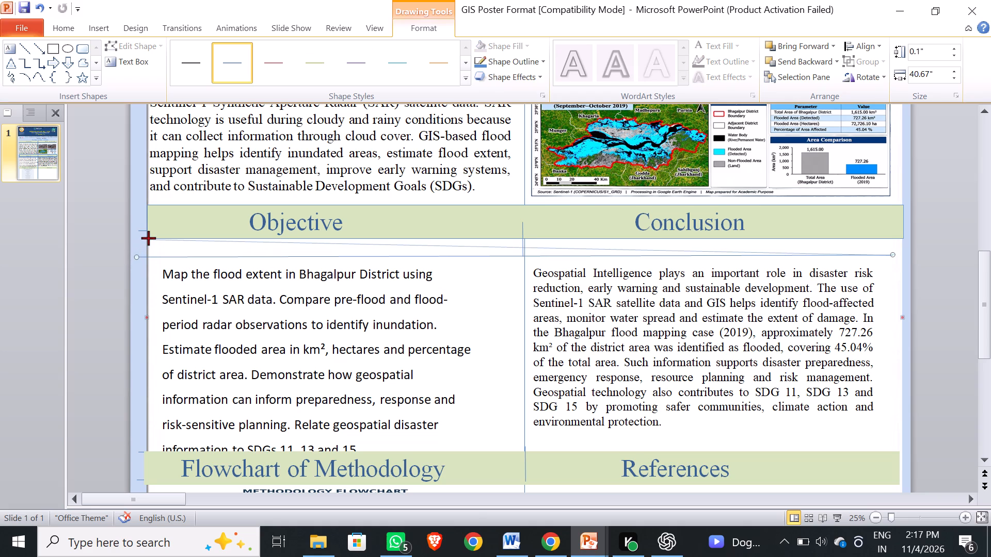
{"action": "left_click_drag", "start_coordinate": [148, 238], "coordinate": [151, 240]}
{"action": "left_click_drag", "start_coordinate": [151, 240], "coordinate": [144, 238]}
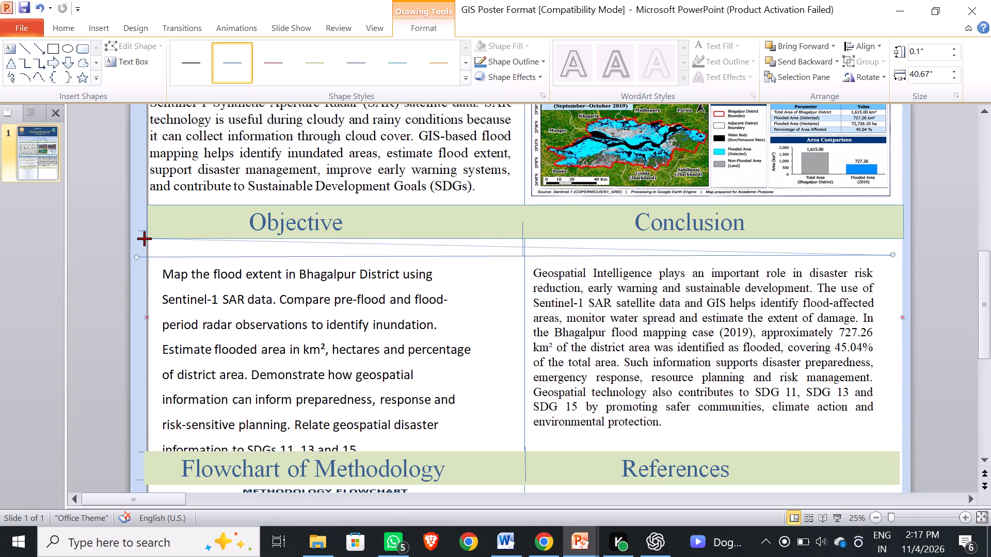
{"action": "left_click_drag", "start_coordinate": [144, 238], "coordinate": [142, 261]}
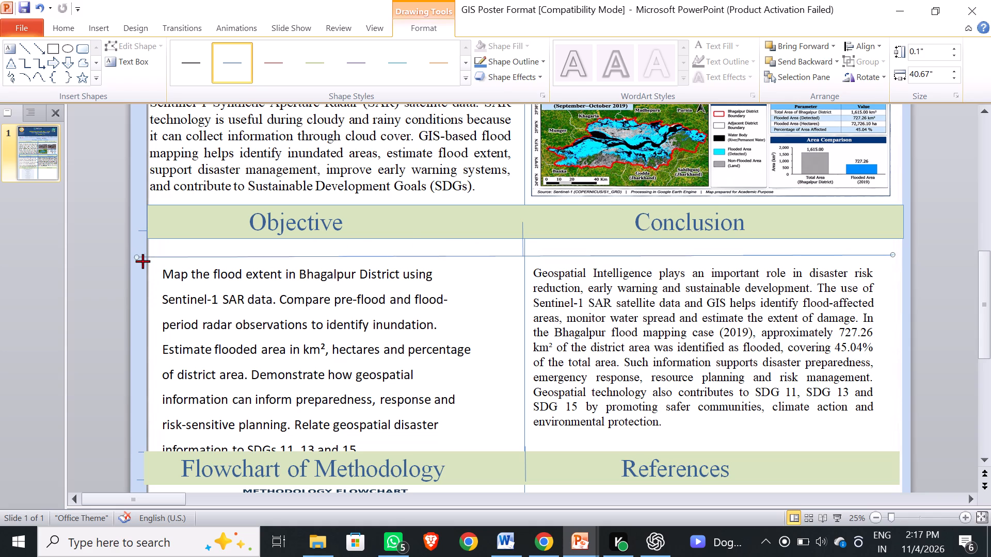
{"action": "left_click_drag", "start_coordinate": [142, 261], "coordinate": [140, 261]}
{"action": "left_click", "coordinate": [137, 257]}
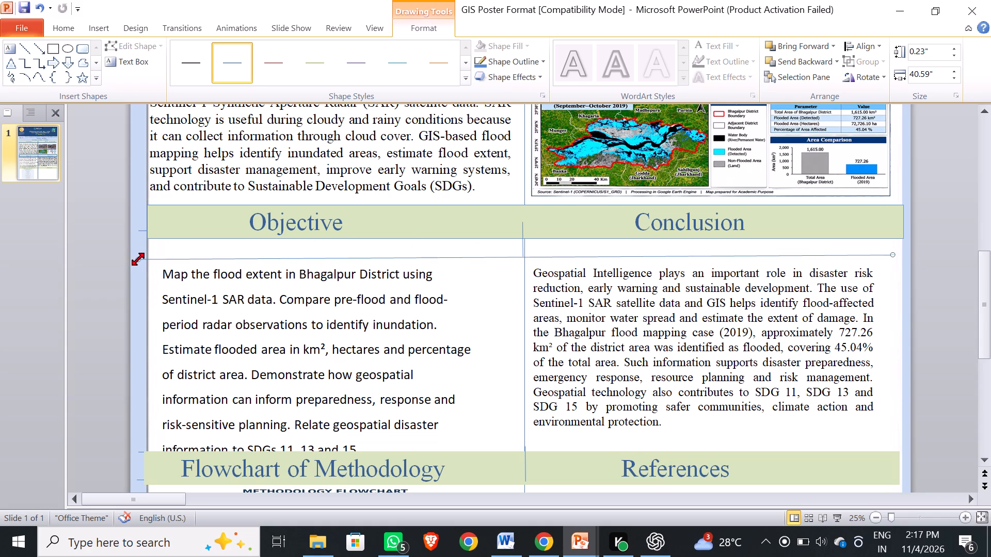
Delete the horizontal line running between the Objective and Conclusion band and the texts below it.
{"action": "double_click", "coordinate": [138, 259]}
{"action": "key", "text": "Delete"}
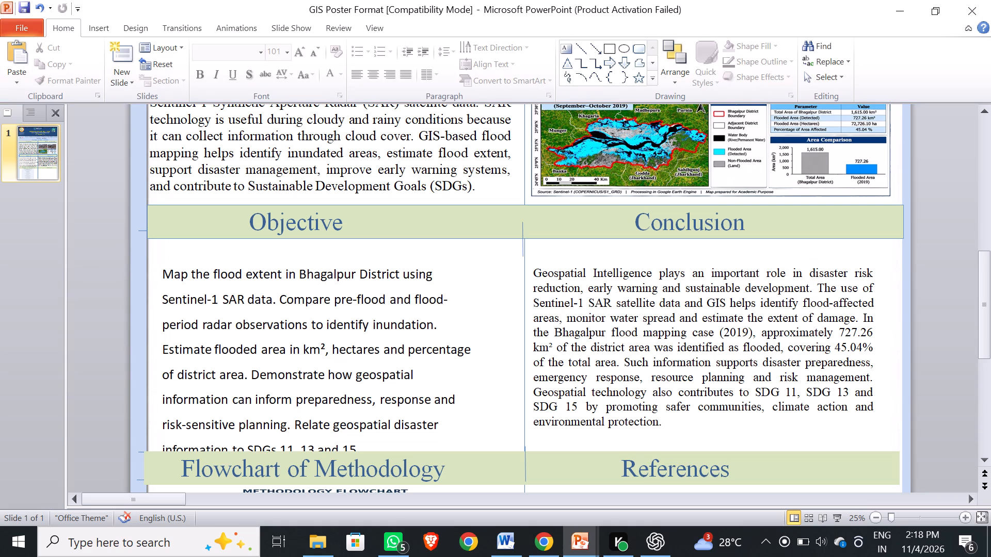
Delete the other horizontal line, which runs behind the Objective and Conclusion heading band.
{"action": "left_click", "coordinate": [138, 228]}
{"action": "double_click", "coordinate": [138, 230]}
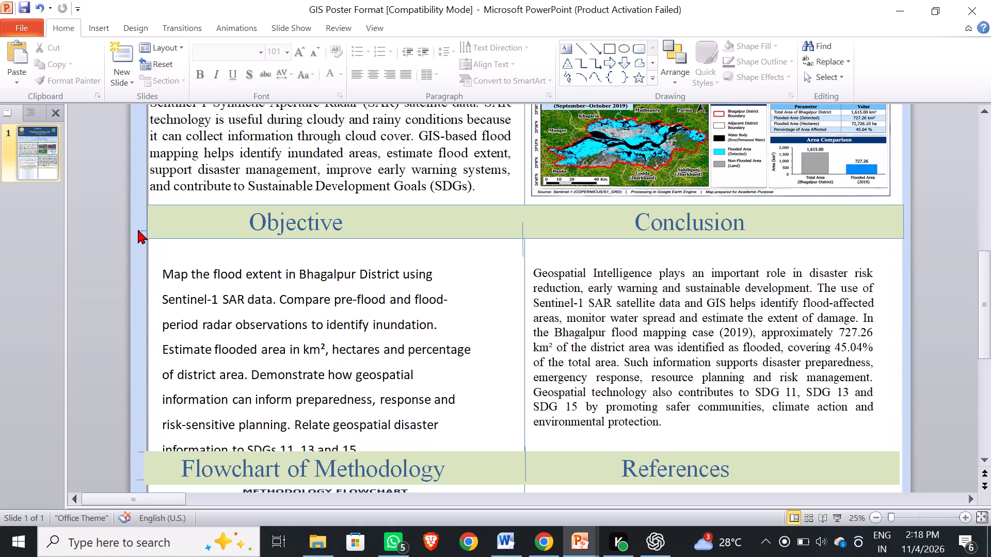
{"action": "left_click", "coordinate": [141, 229]}
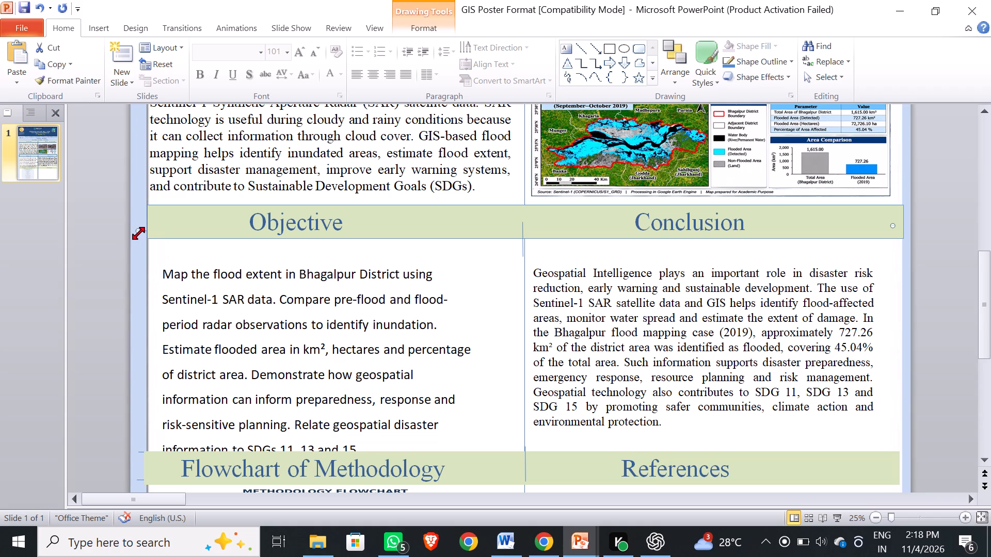
{"action": "key", "text": "Delete"}
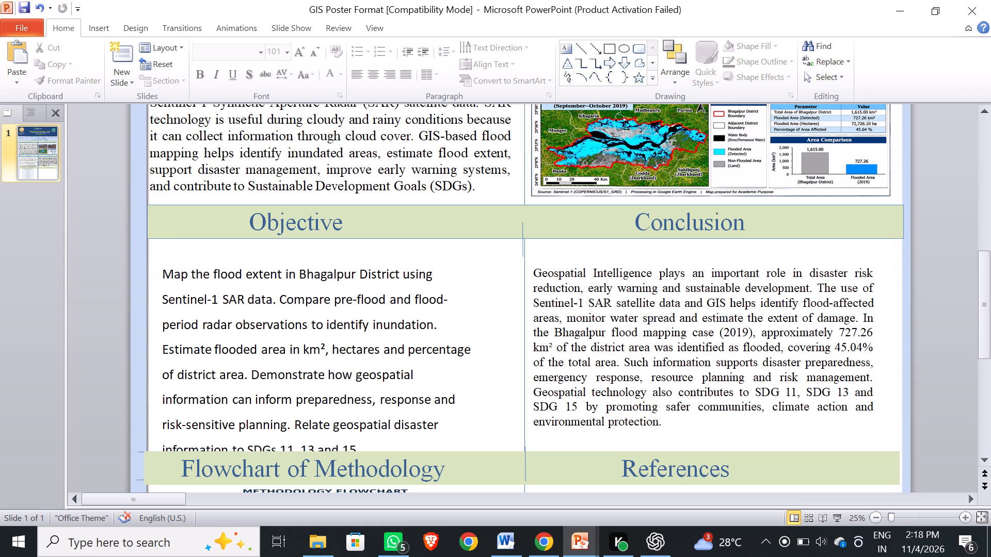
Shift the short vertical line between the Objective and Conclusion titles up and in line with the column divider.
{"action": "left_click", "coordinate": [521, 231]}
{"action": "left_click_drag", "start_coordinate": [521, 232], "coordinate": [524, 218]}
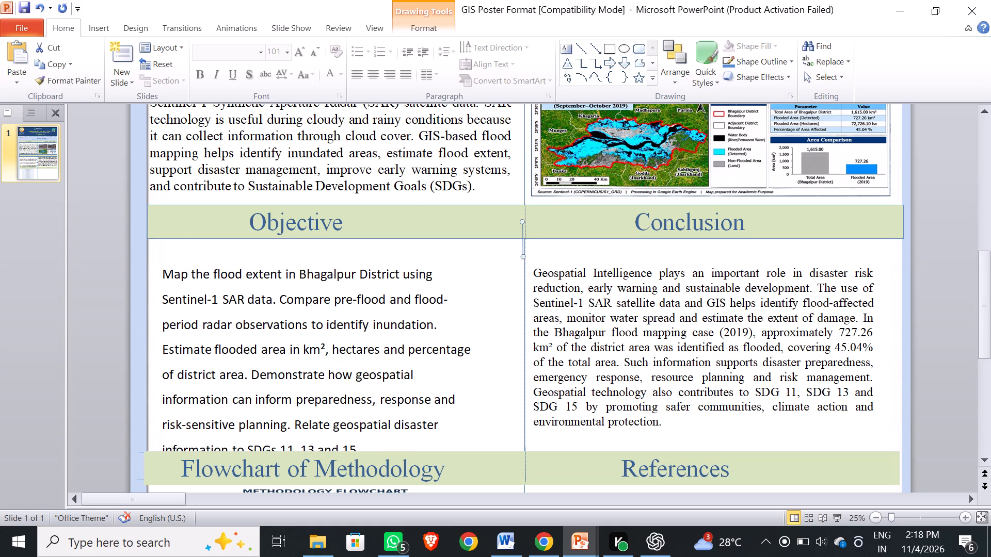
{"action": "left_click_drag", "start_coordinate": [524, 218], "coordinate": [523, 217]}
{"action": "left_click", "coordinate": [503, 294]}
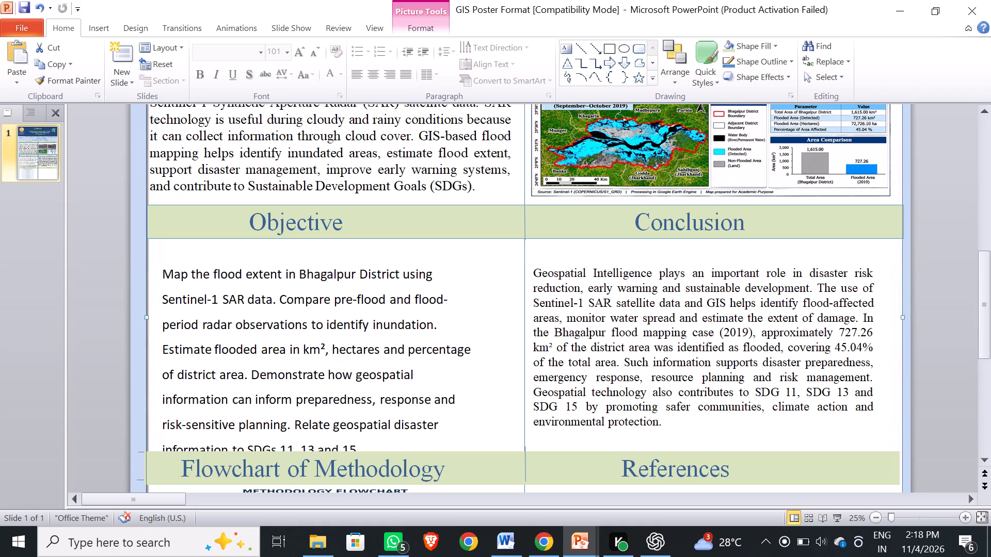
Move the Objective text box up and slightly left, directly beneath its heading band and clear of the Flowchart of Methodology band.
{"action": "left_click", "coordinate": [263, 320]}
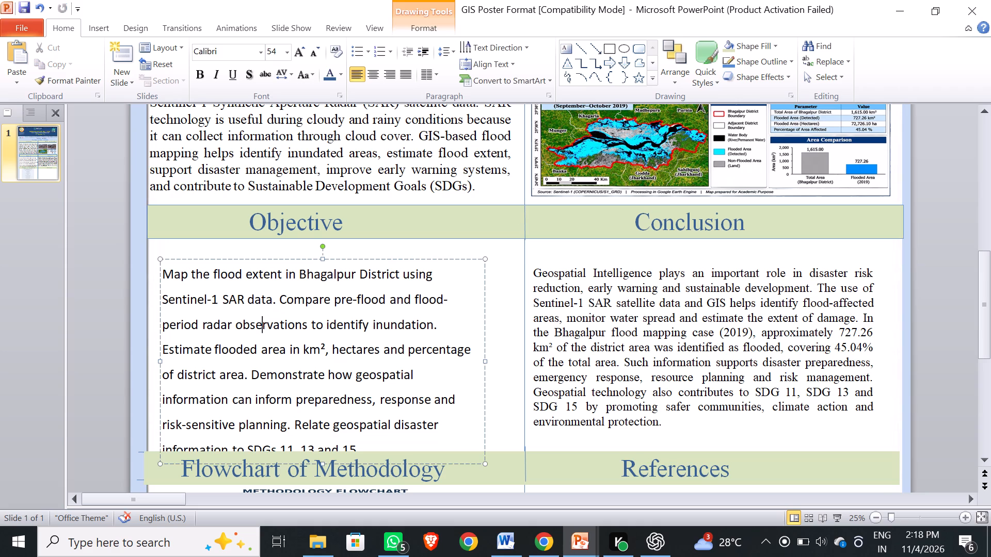
{"action": "left_click_drag", "start_coordinate": [386, 257], "coordinate": [385, 241]}
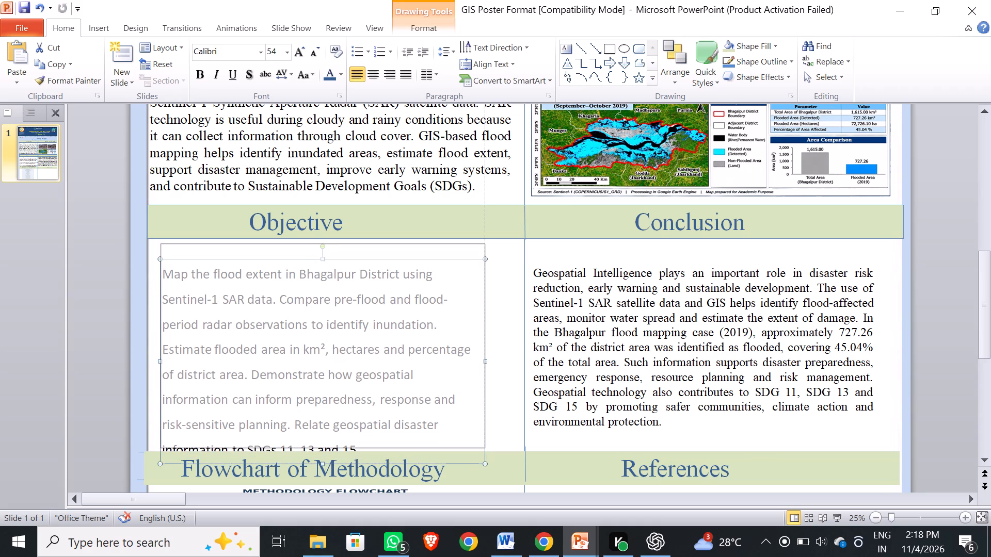
{"action": "left_click_drag", "start_coordinate": [385, 241], "coordinate": [376, 239]}
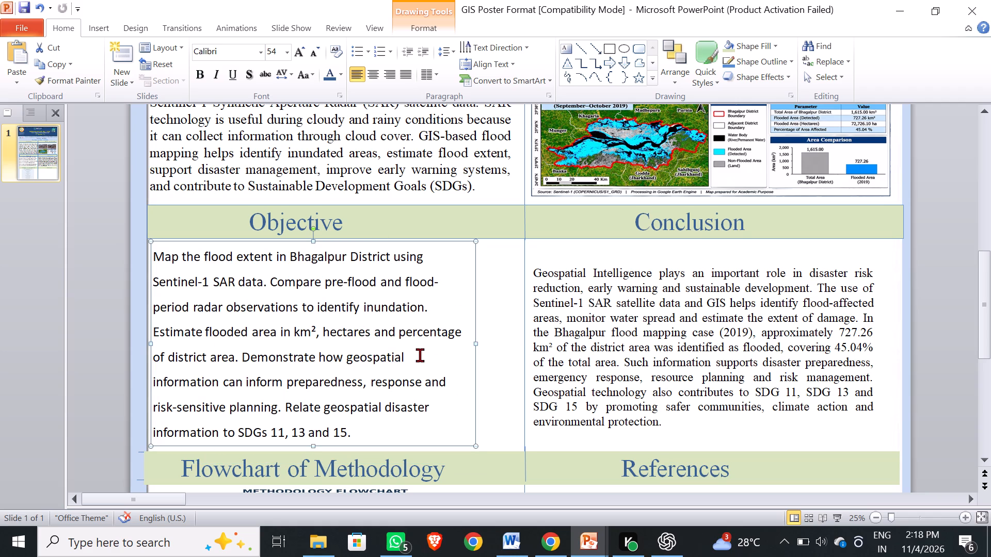
Move the Conclusion text box straight up so it sits directly beneath its heading band.
{"action": "left_click", "coordinate": [555, 319]}
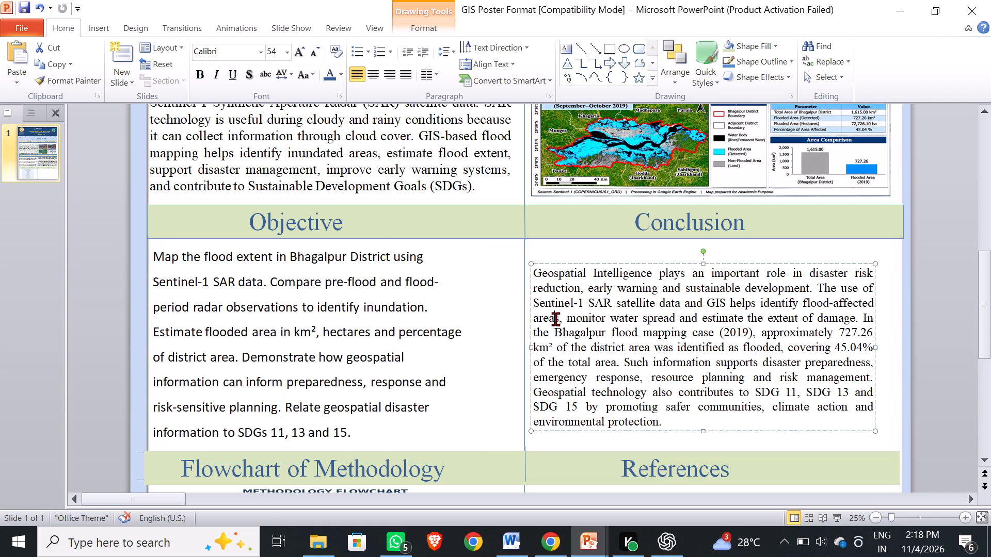
{"action": "left_click_drag", "start_coordinate": [620, 265], "coordinate": [617, 243]}
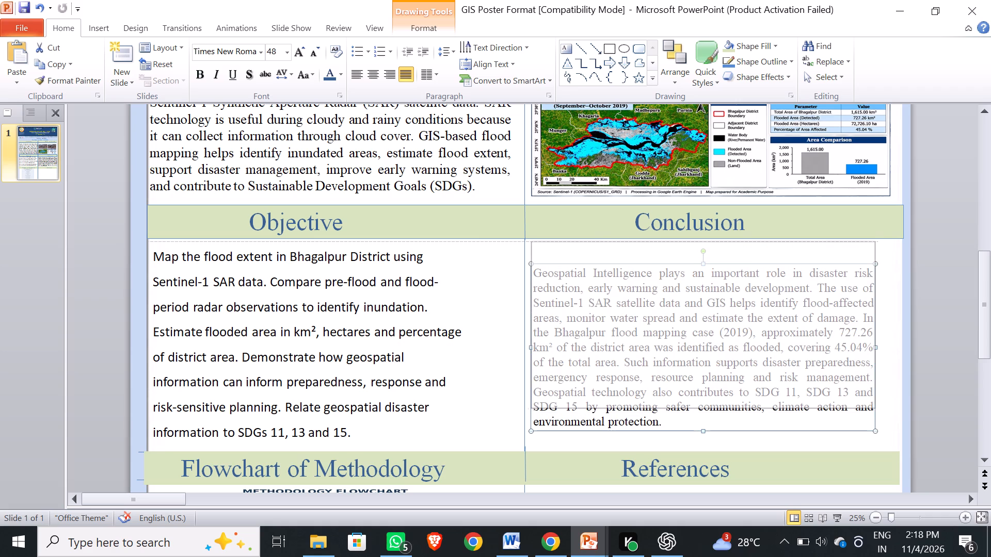
Delete the horizontal line along the lower edge of the Flowchart of Methodology and References band.
{"action": "scroll", "coordinate": [609, 290], "scroll_direction": "down", "scroll_amount": 4}
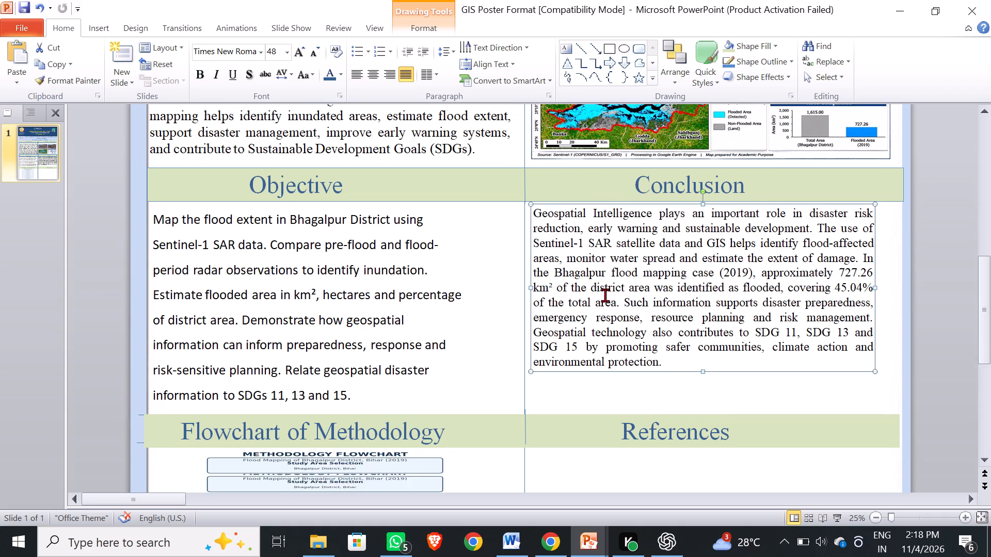
{"action": "scroll", "coordinate": [605, 295], "scroll_direction": "down", "scroll_amount": 12}
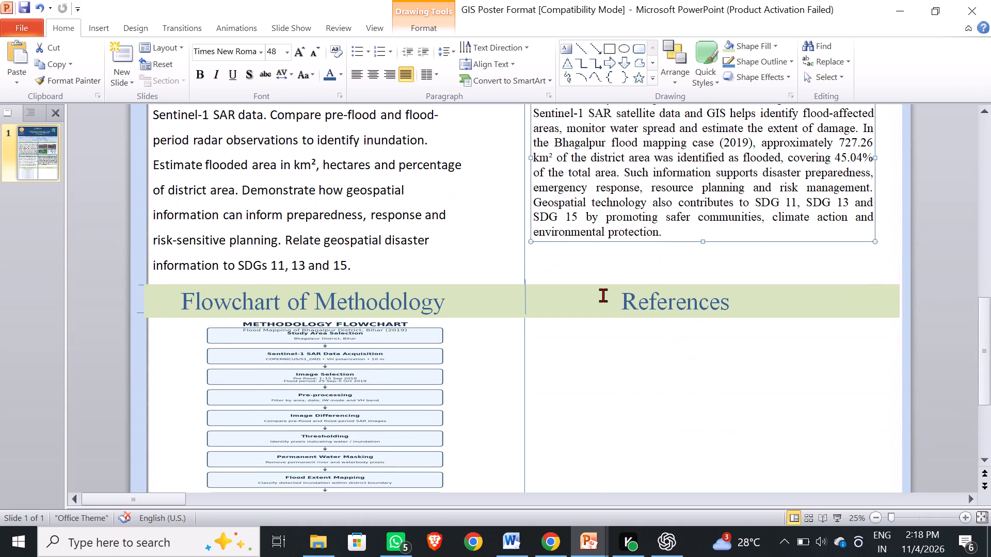
{"action": "scroll", "coordinate": [603, 295], "scroll_direction": "down", "scroll_amount": 2}
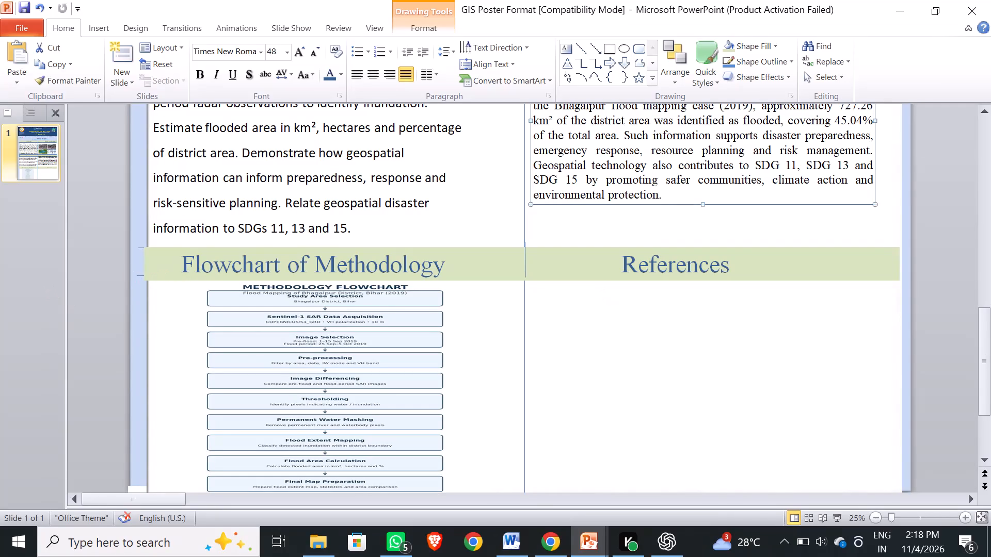
{"action": "double_click", "coordinate": [138, 277]}
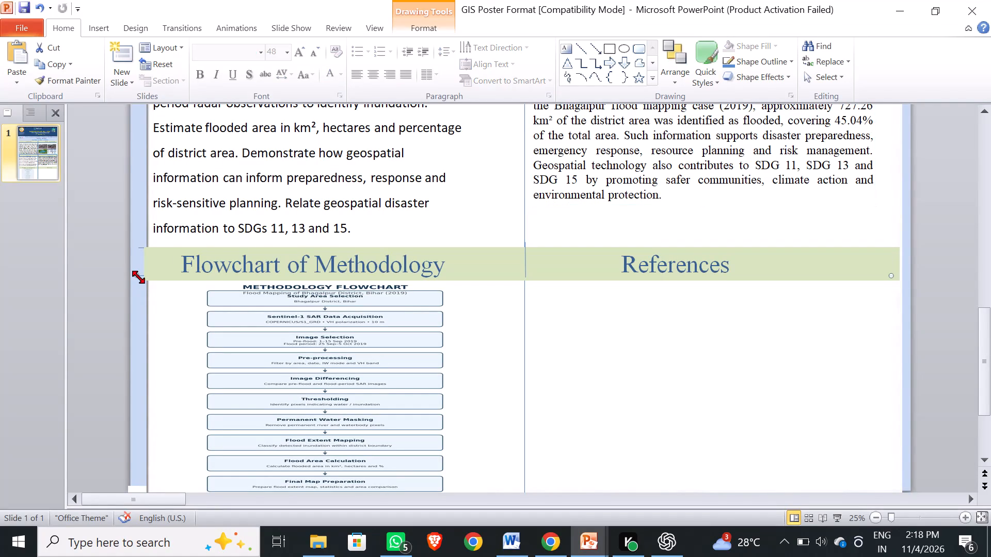
{"action": "key", "text": "Delete"}
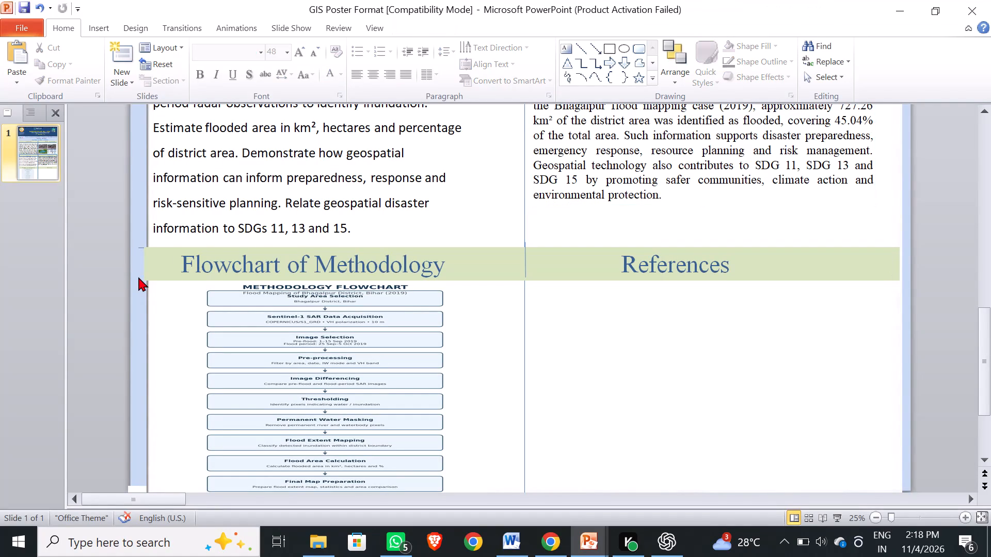
Delete the horizontal line along the upper edge of the Flowchart of Methodology and References band.
{"action": "left_click", "coordinate": [138, 247]}
{"action": "double_click", "coordinate": [138, 247]}
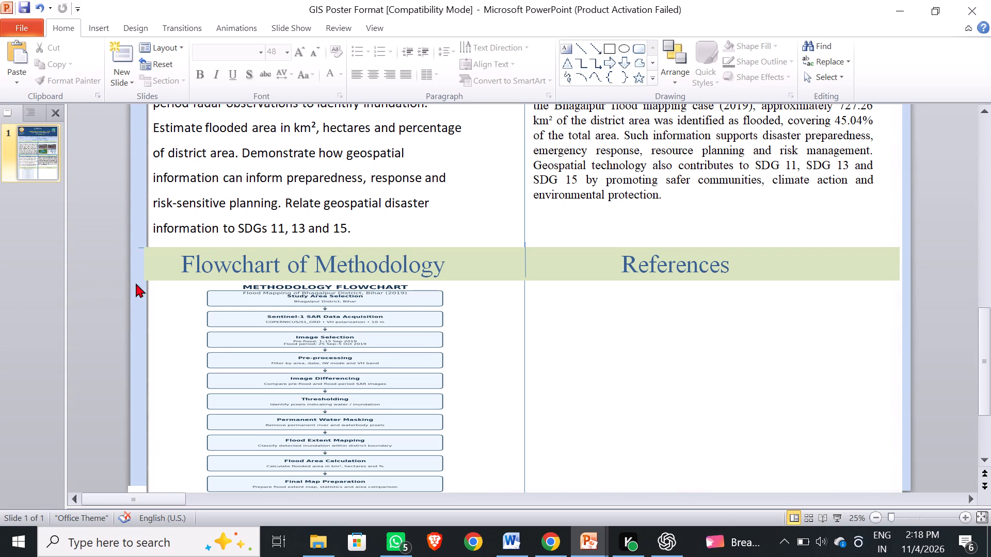
{"action": "left_click", "coordinate": [140, 248]}
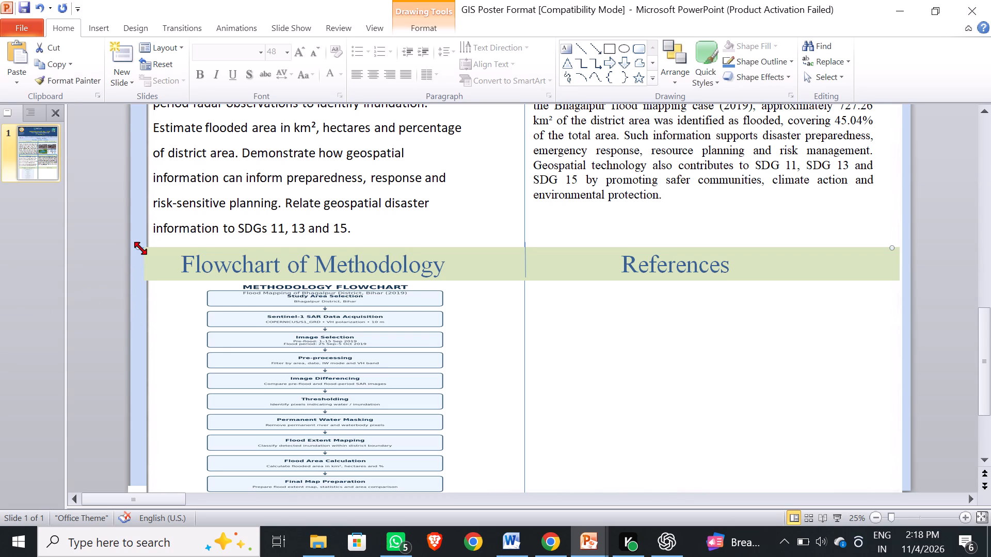
{"action": "key", "text": "Delete"}
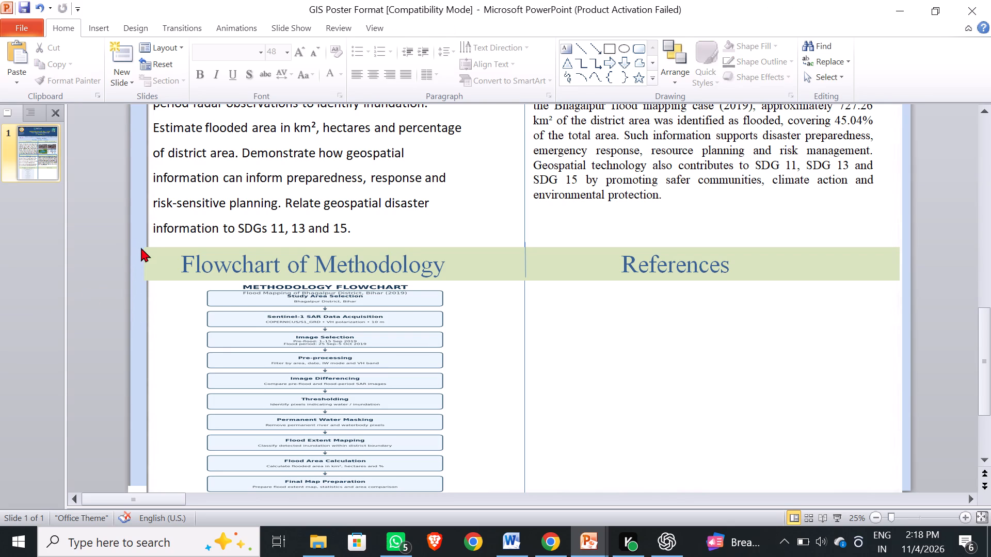
Move the white background frame picture slightly left and down so its sides line up with the Flowchart of Methodology and References band.
{"action": "left_click", "coordinate": [511, 272]}
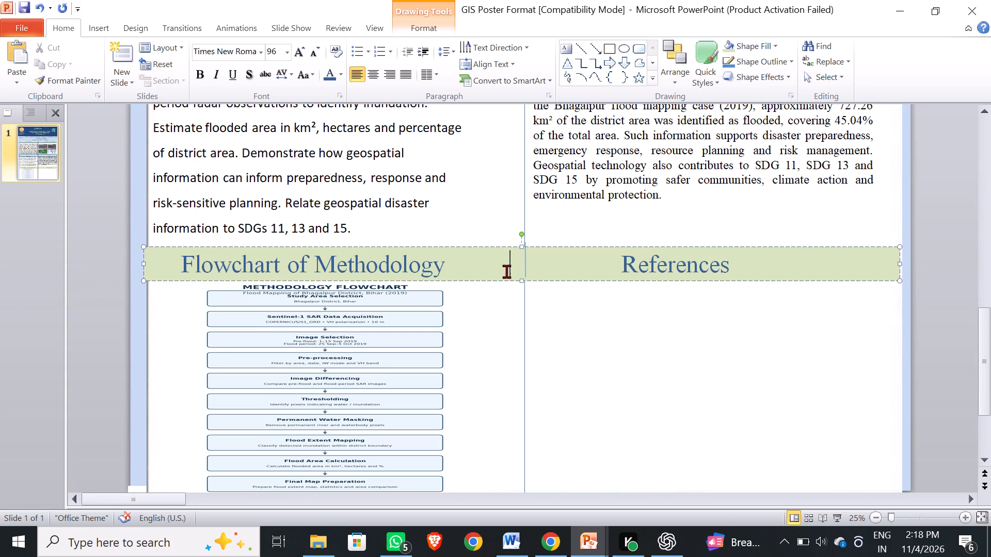
{"action": "left_click_drag", "start_coordinate": [493, 263], "coordinate": [494, 248]}
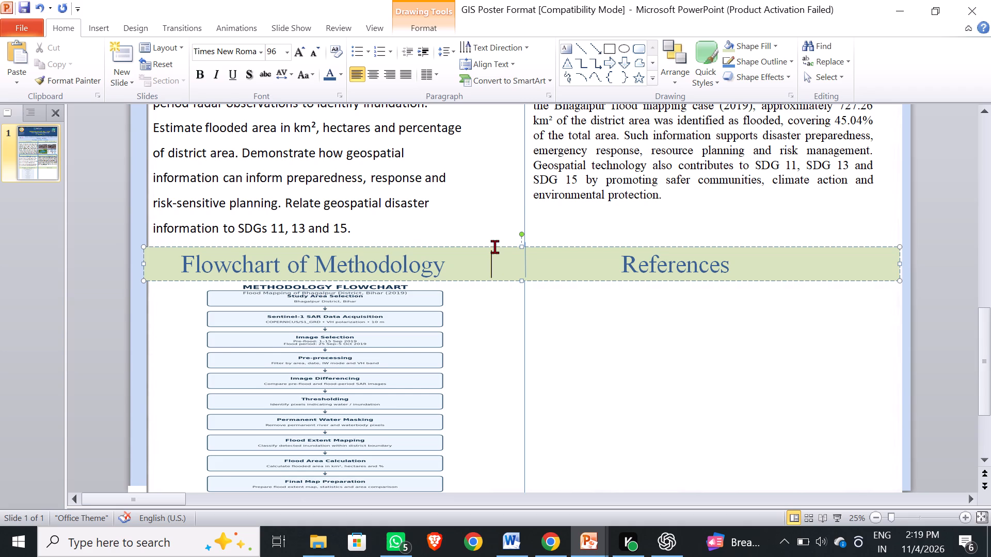
{"action": "left_click_drag", "start_coordinate": [488, 244], "coordinate": [490, 238]}
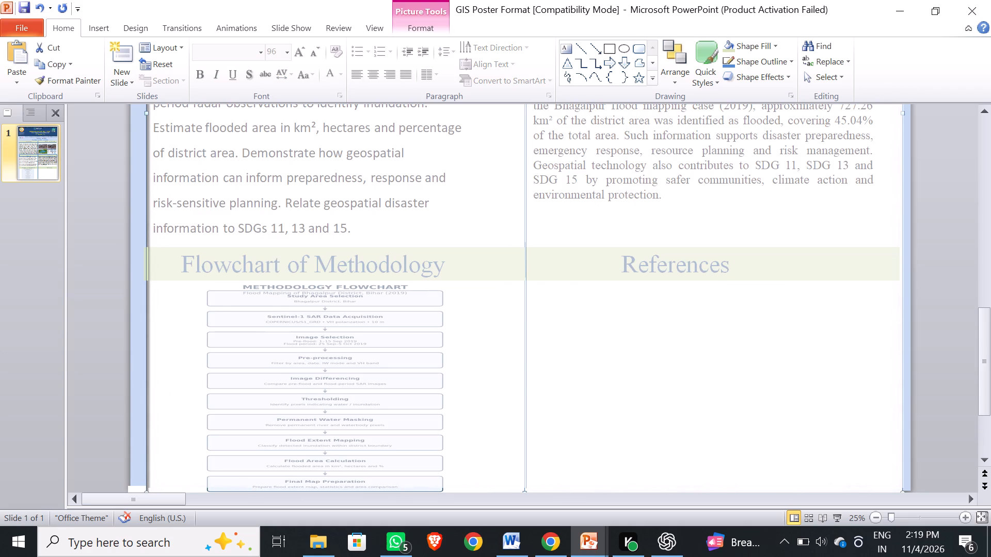
{"action": "left_click_drag", "start_coordinate": [490, 238], "coordinate": [489, 244]}
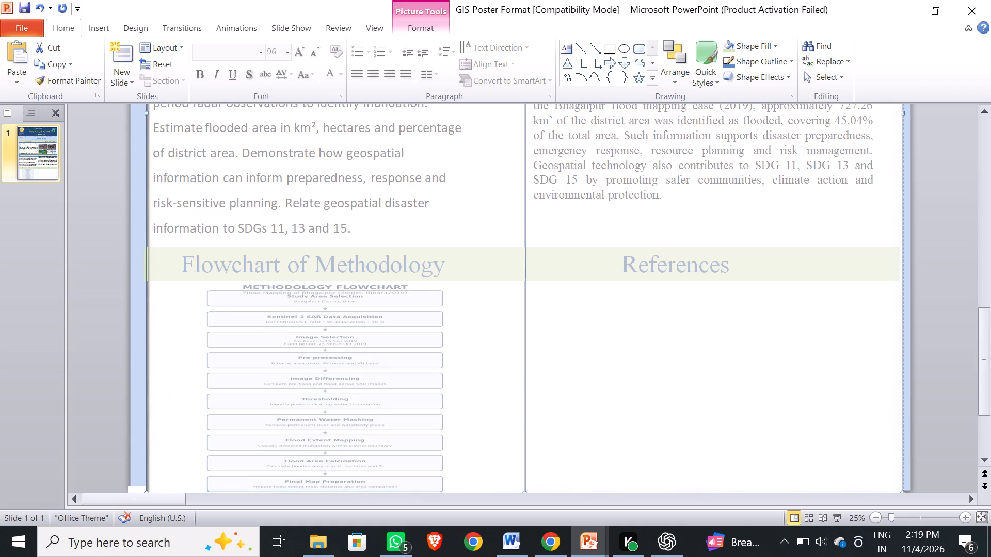
{"action": "left_click_drag", "start_coordinate": [489, 244], "coordinate": [485, 252]}
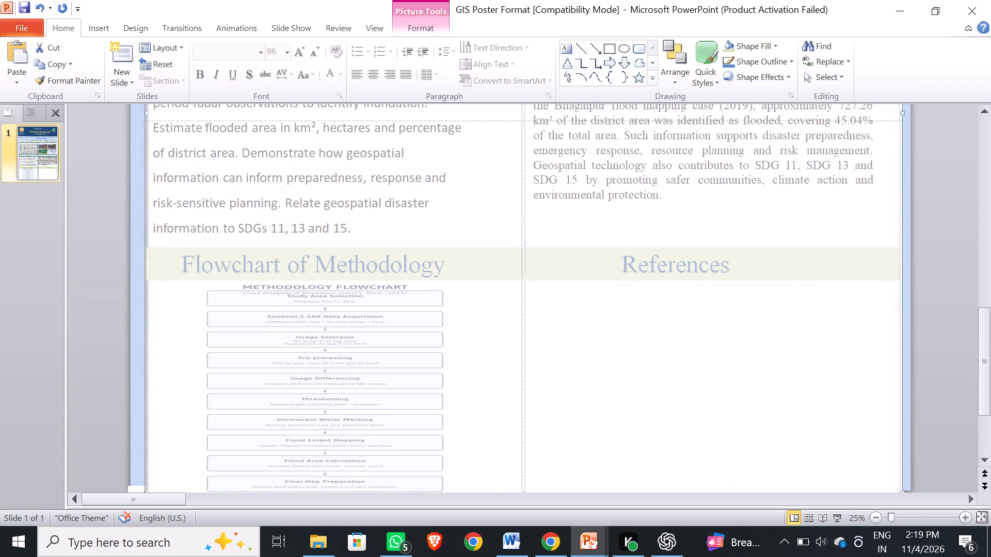
{"action": "left_click_drag", "start_coordinate": [485, 252], "coordinate": [486, 252]}
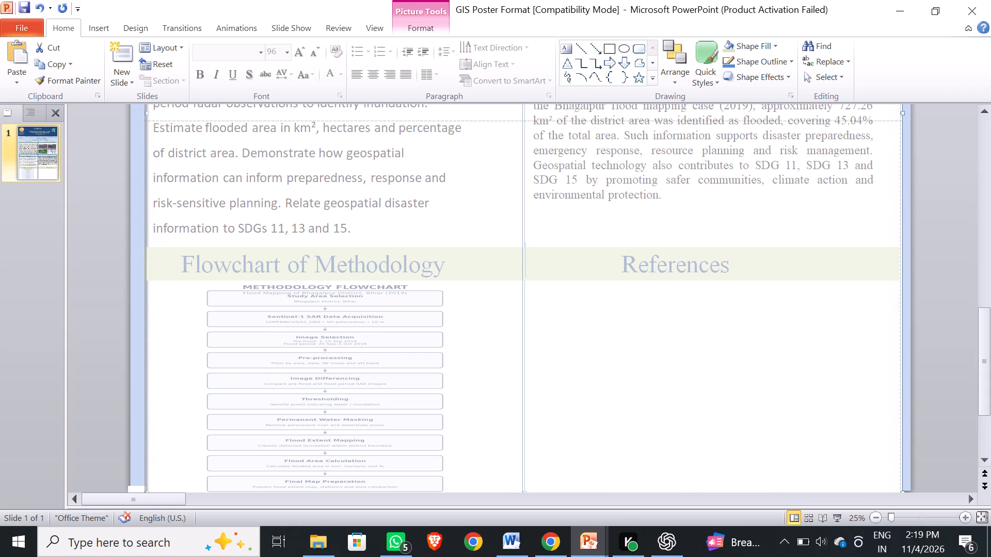
{"action": "left_click_drag", "start_coordinate": [486, 252], "coordinate": [487, 252]}
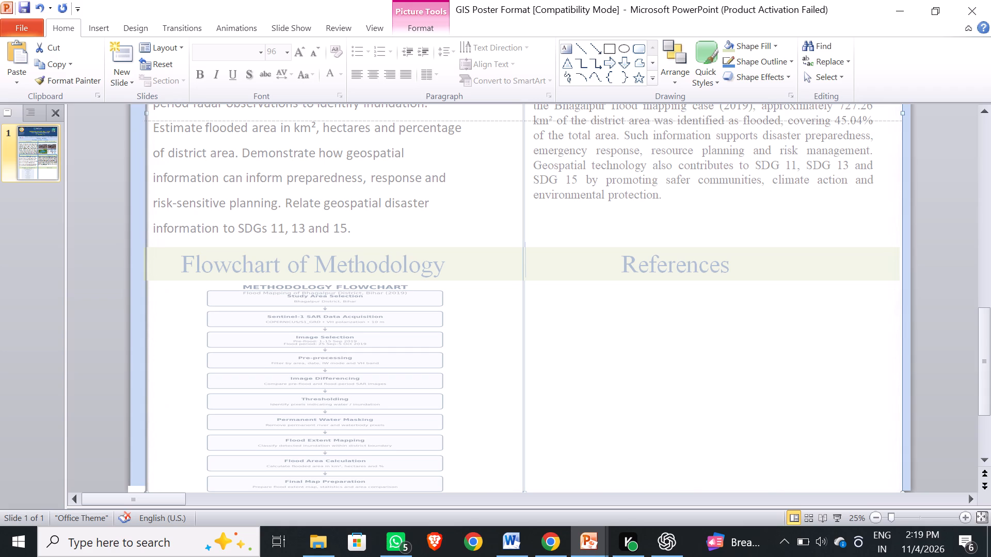
{"action": "left_click_drag", "start_coordinate": [487, 252], "coordinate": [483, 254]}
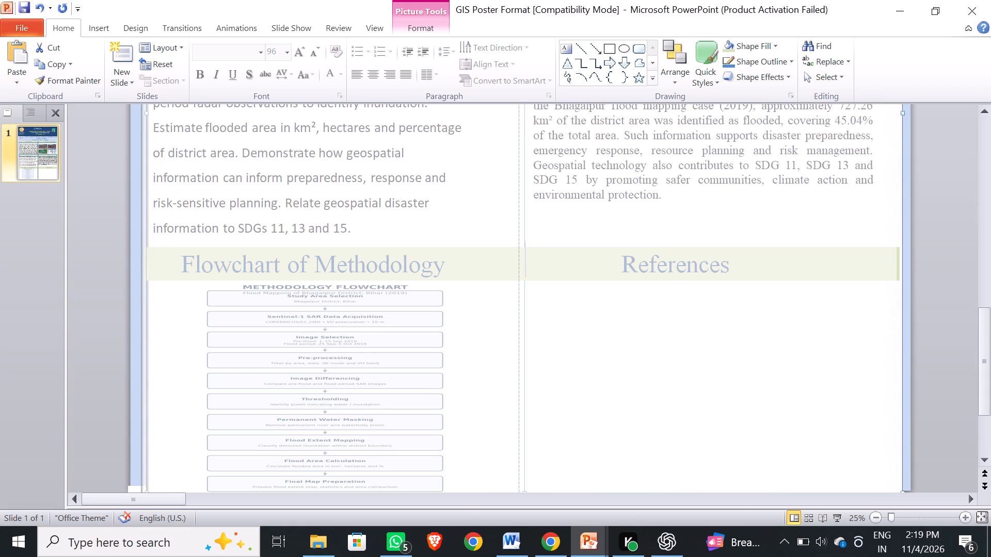
{"action": "left_click_drag", "start_coordinate": [483, 254], "coordinate": [477, 257]}
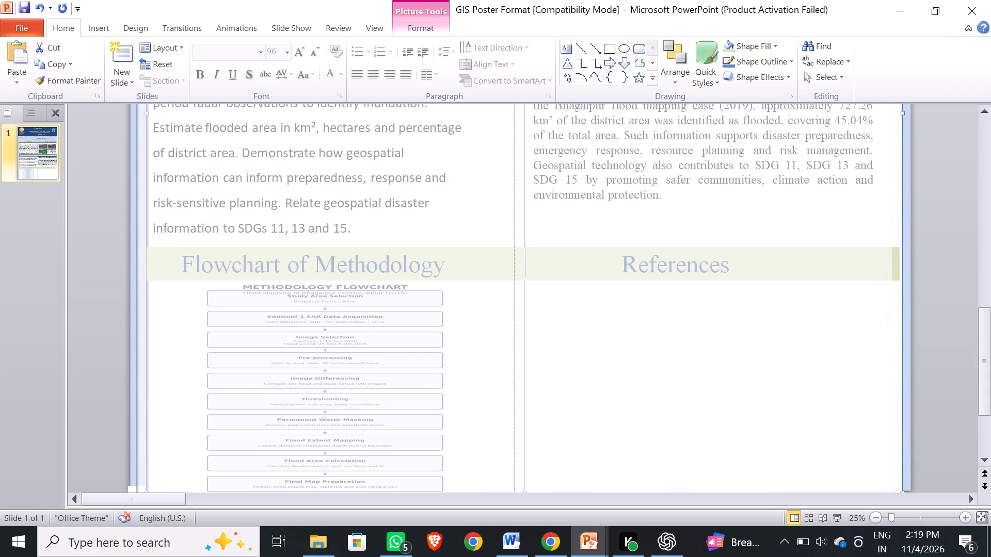
{"action": "left_click_drag", "start_coordinate": [477, 257], "coordinate": [487, 252]}
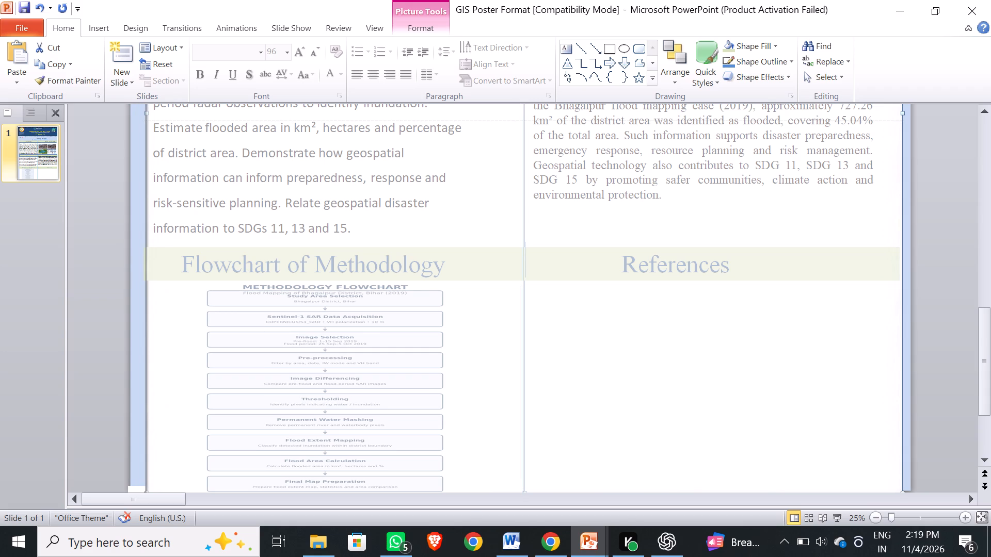
{"action": "left_click_drag", "start_coordinate": [487, 252], "coordinate": [486, 251]}
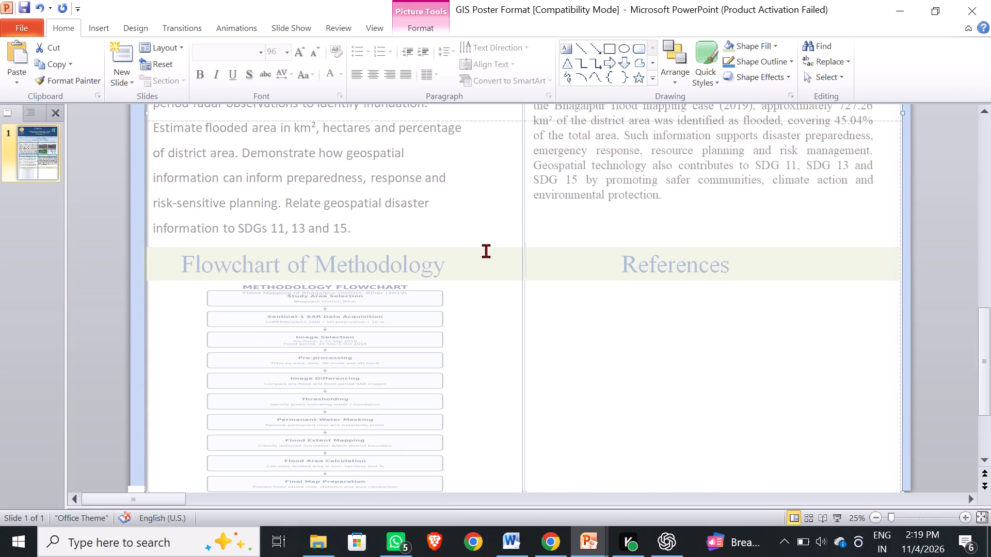
Align the short vertical line in the Flowchart of Methodology and References band with the frame's central column divider.
{"action": "left_click", "coordinate": [534, 254]}
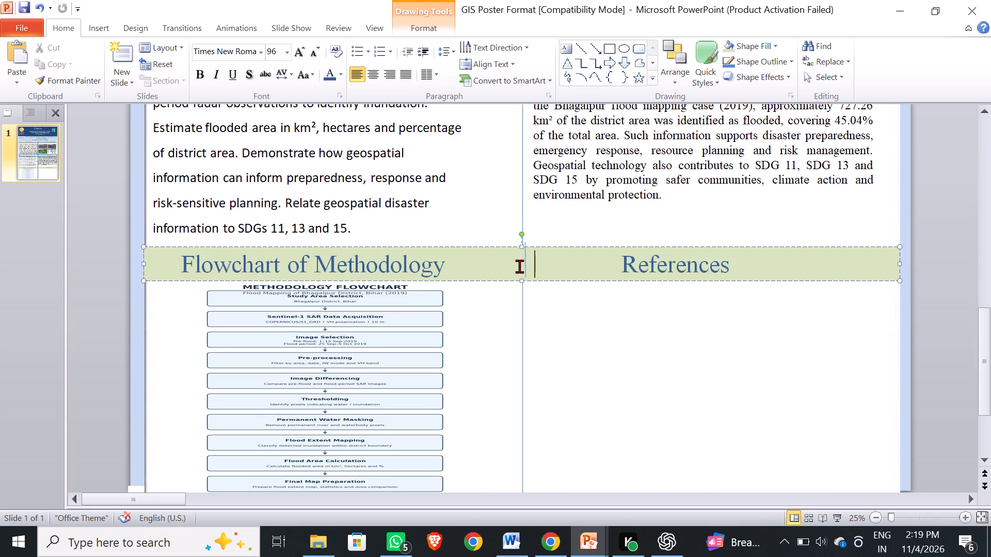
{"action": "left_click", "coordinate": [524, 262]}
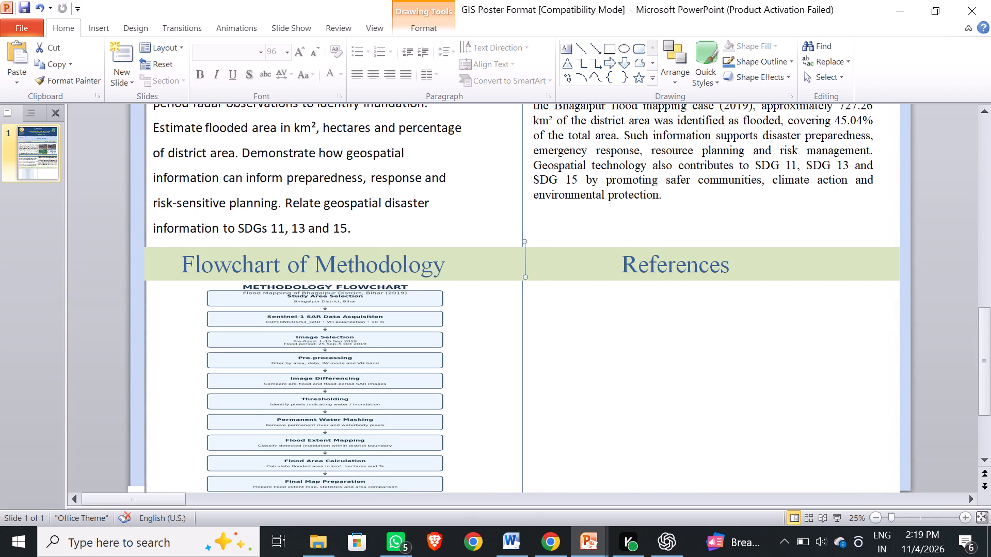
{"action": "left_click", "coordinate": [525, 264]}
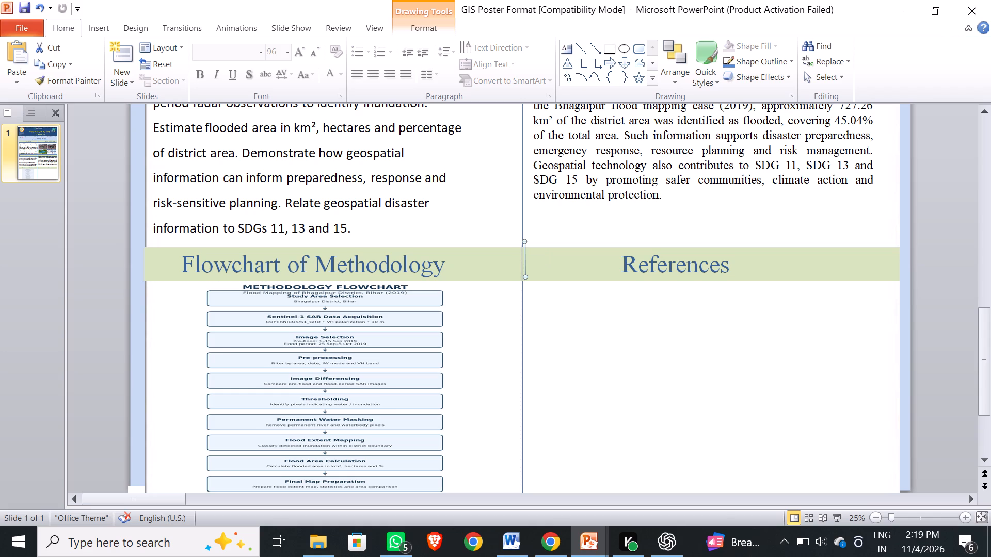
{"action": "left_click", "coordinate": [562, 325]}
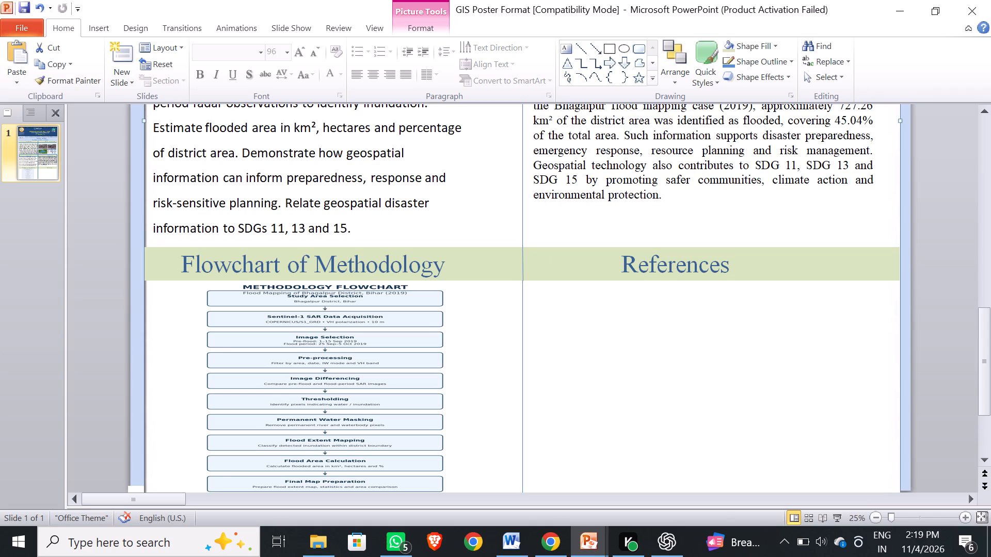
Move the Introduction and Results and Discussion heading band down and slightly left, onto the upper edge of the white background frame.
{"action": "scroll", "coordinate": [582, 340], "scroll_direction": "down", "scroll_amount": 9}
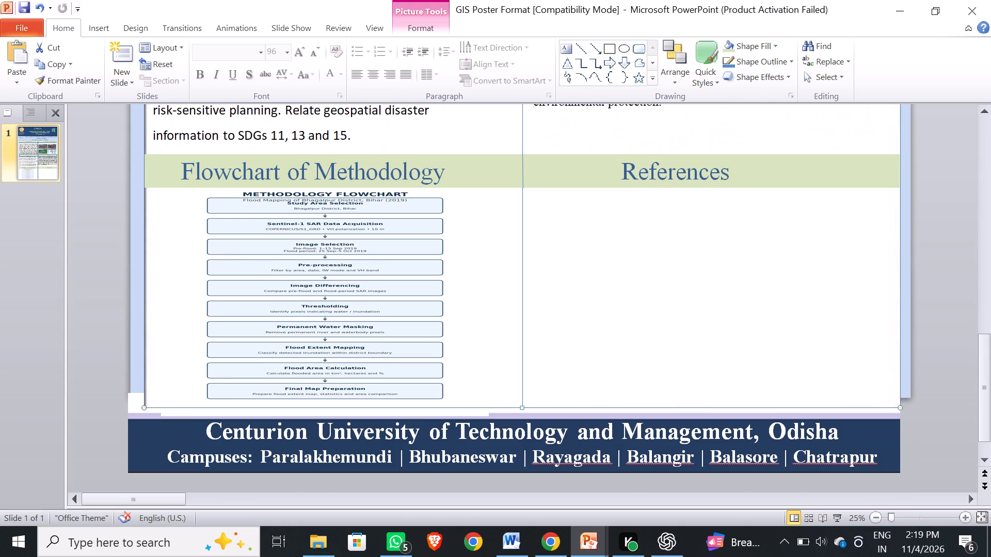
{"action": "scroll", "coordinate": [586, 349], "scroll_direction": "up", "scroll_amount": 18}
{"action": "scroll", "coordinate": [589, 347], "scroll_direction": "up", "scroll_amount": 9}
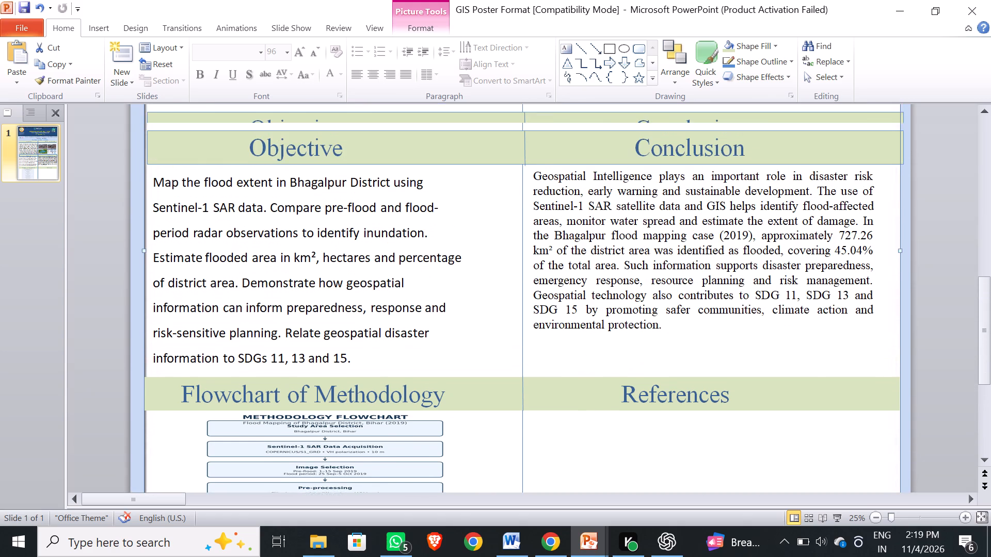
{"action": "scroll", "coordinate": [589, 343], "scroll_direction": "up", "scroll_amount": 15}
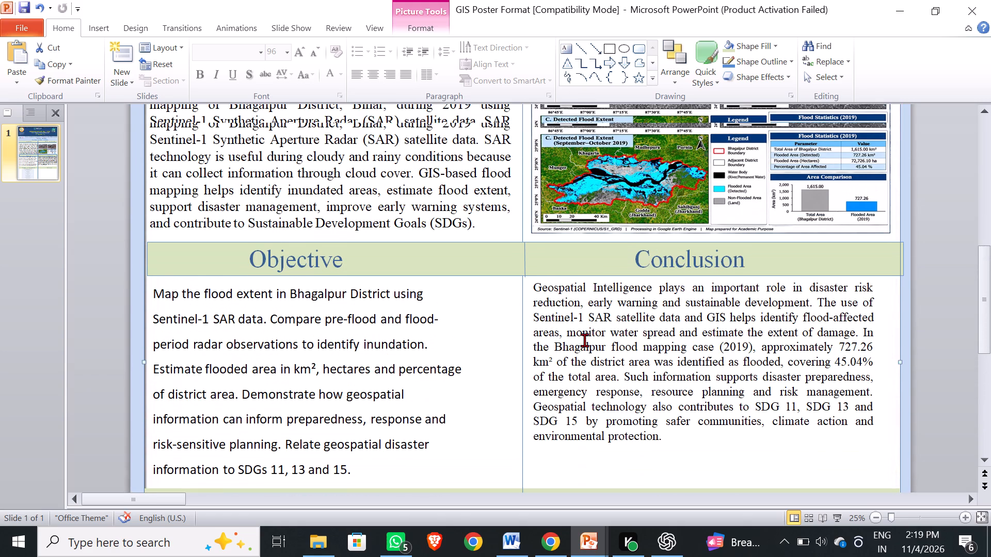
{"action": "scroll", "coordinate": [584, 340], "scroll_direction": "up", "scroll_amount": 17}
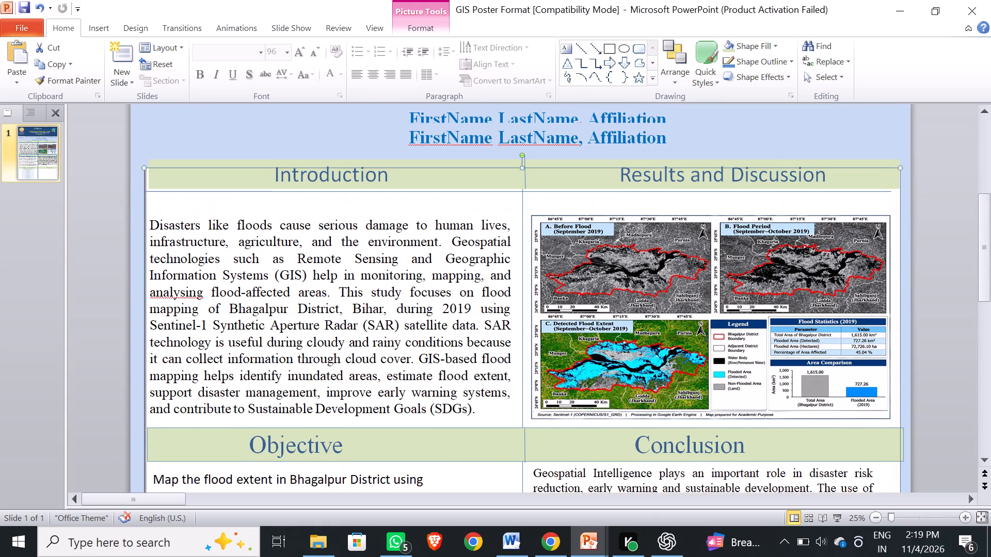
{"action": "scroll", "coordinate": [582, 339], "scroll_direction": "up", "scroll_amount": 3}
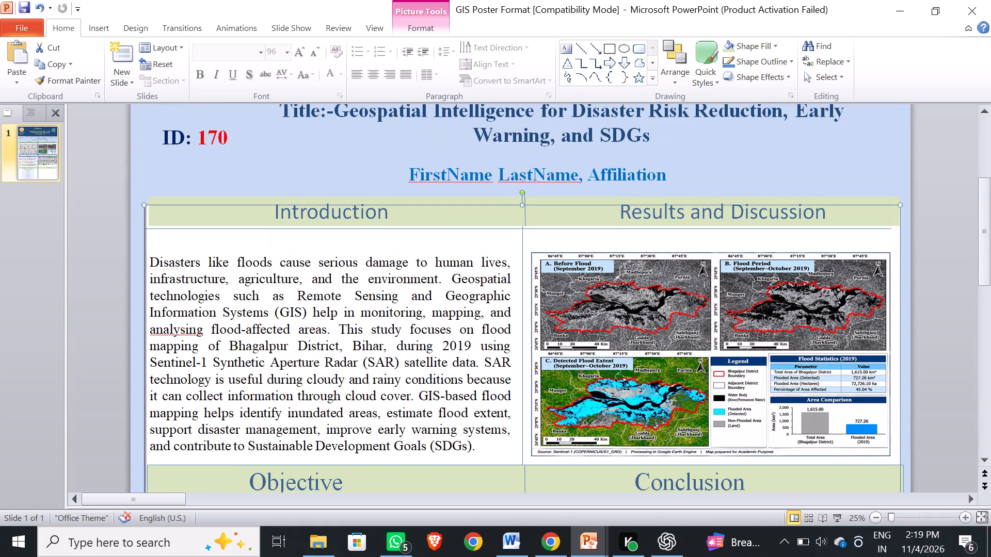
{"action": "scroll", "coordinate": [581, 339], "scroll_direction": "up", "scroll_amount": 2}
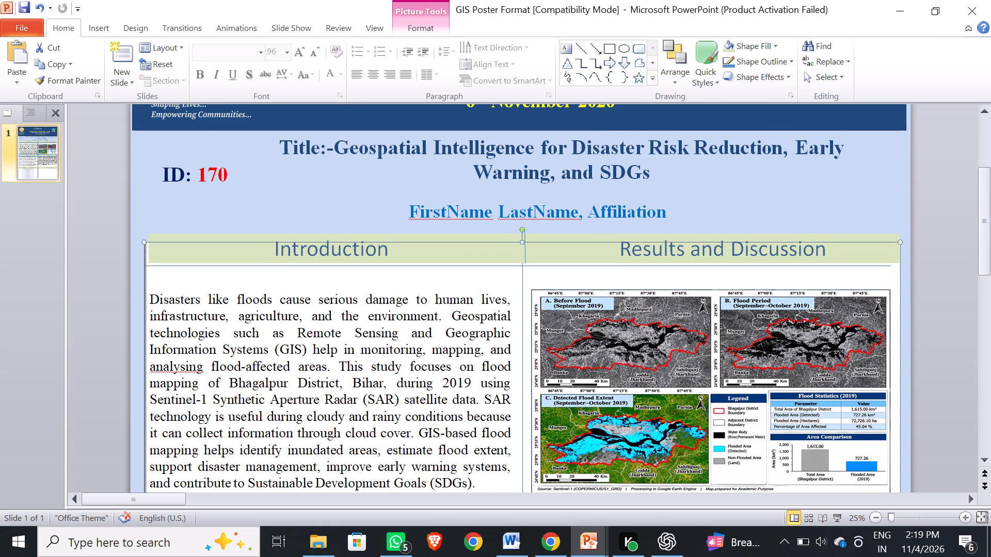
{"action": "left_click", "coordinate": [435, 256]}
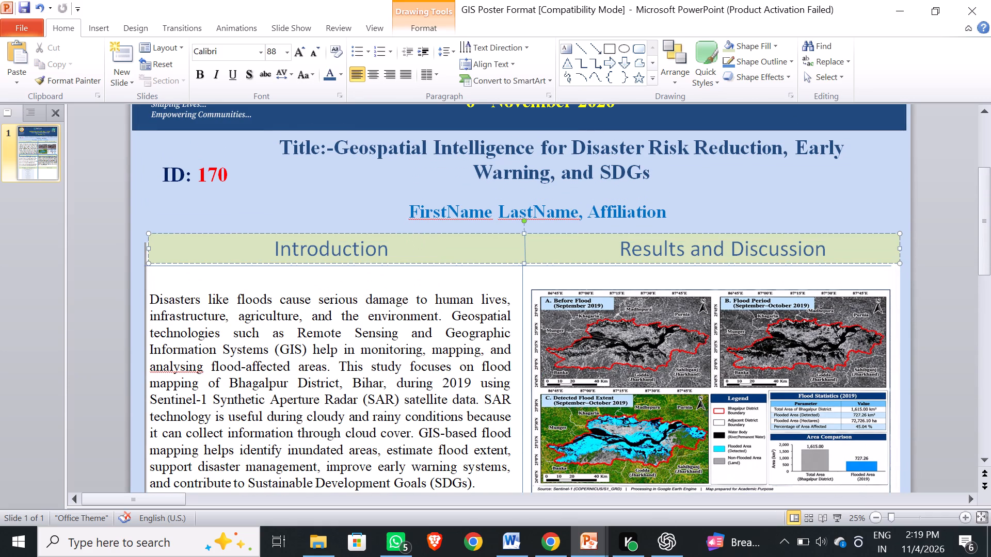
{"action": "left_click_drag", "start_coordinate": [398, 234], "coordinate": [391, 255]}
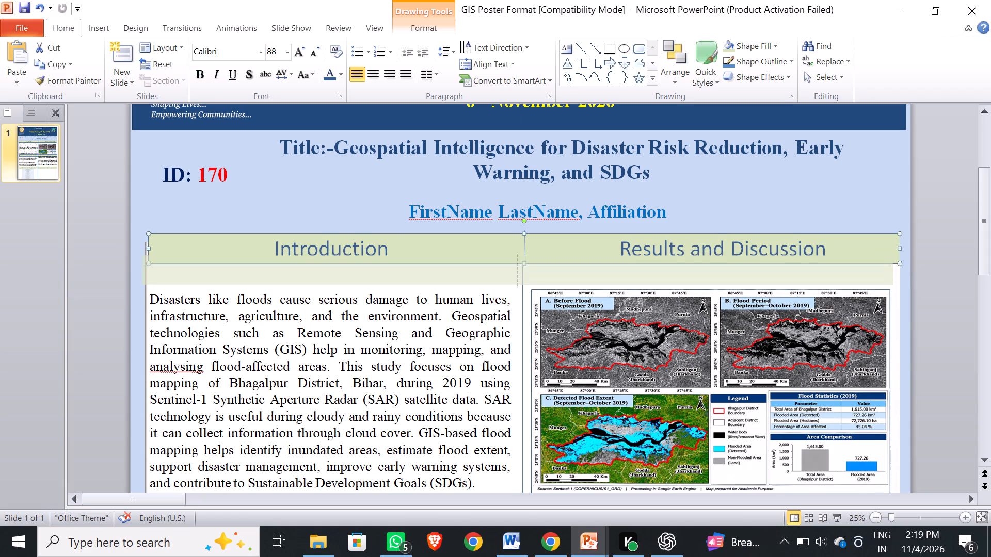
{"action": "left_click_drag", "start_coordinate": [391, 255], "coordinate": [393, 241]}
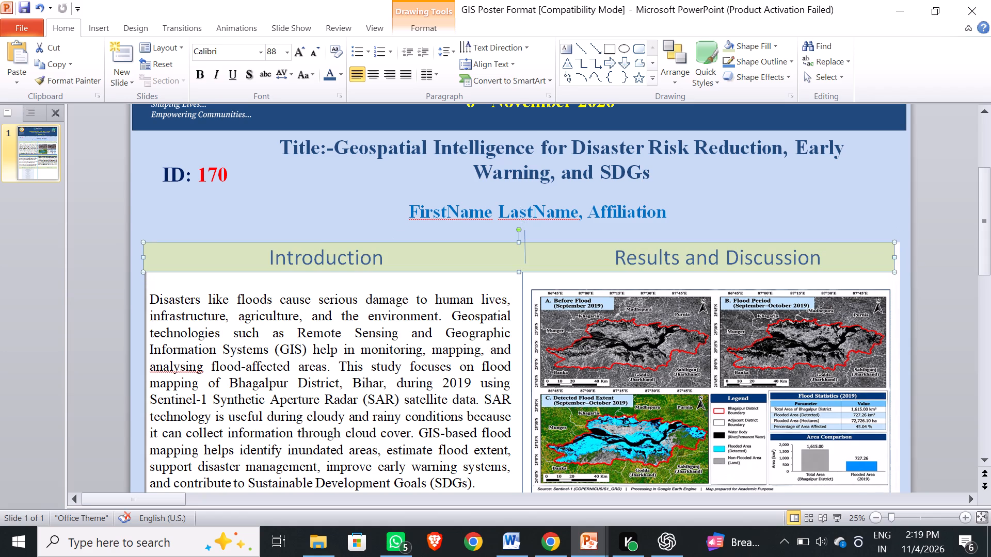
{"action": "left_click", "coordinate": [364, 205]}
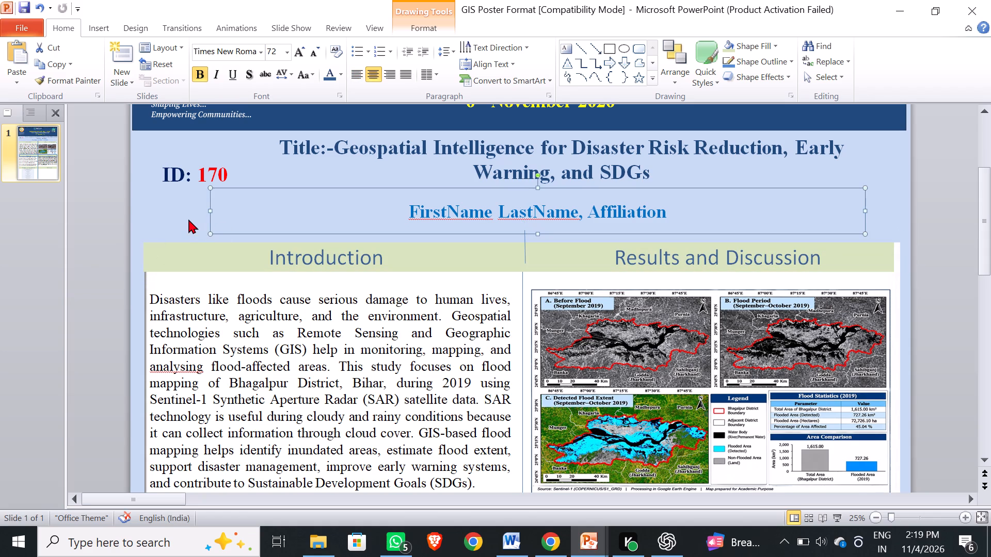
Widen the Introduction and Results and Discussion heading band so its right end reaches the white background frame's right edge.
{"action": "left_click", "coordinate": [188, 219]}
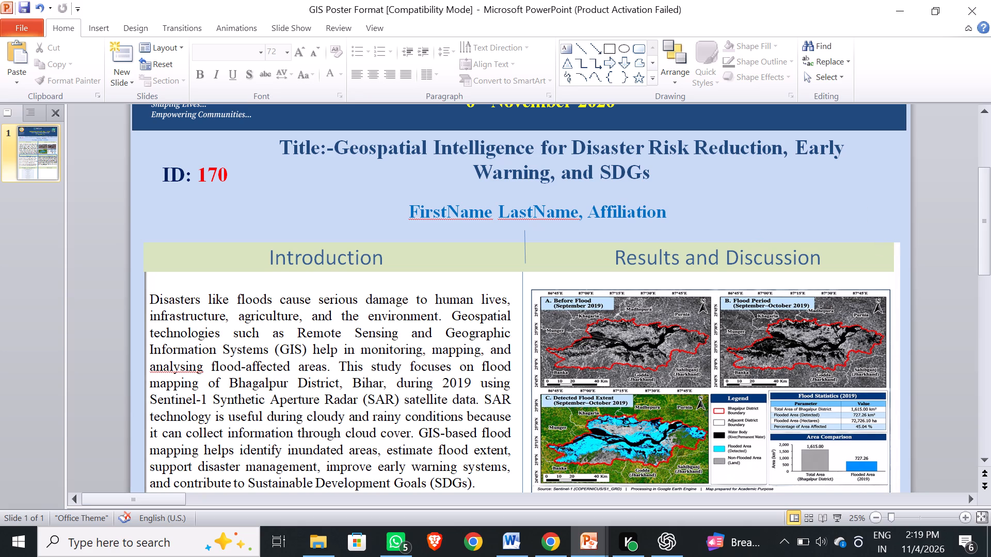
{"action": "left_click", "coordinate": [887, 250]}
{"action": "left_click", "coordinate": [897, 258]}
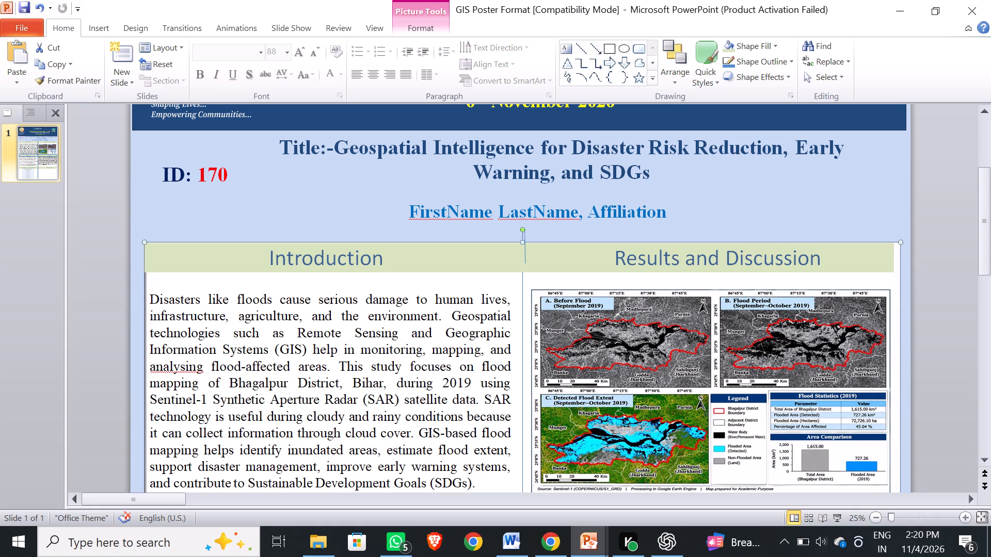
{"action": "left_click", "coordinate": [877, 255]}
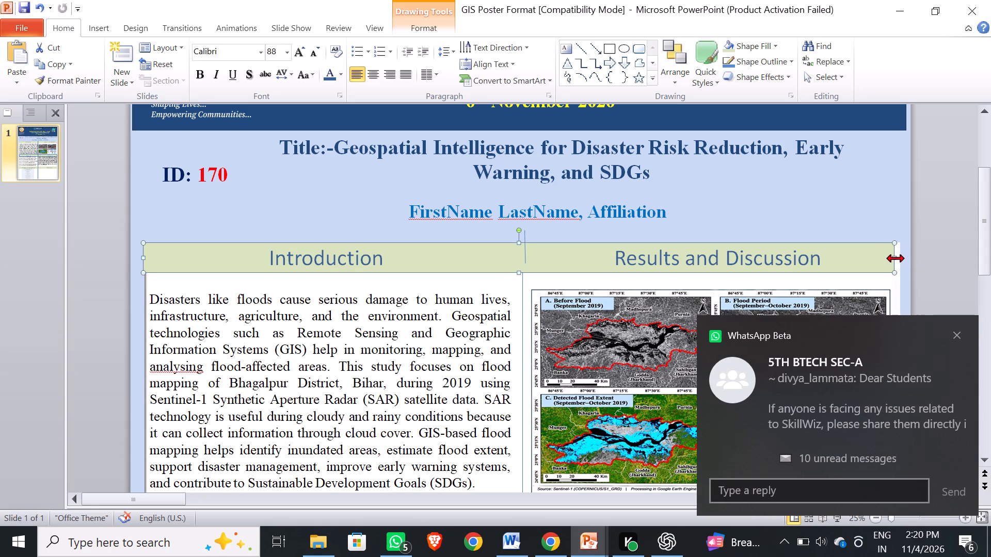
{"action": "left_click", "coordinate": [895, 258]}
{"action": "left_click", "coordinate": [928, 227]}
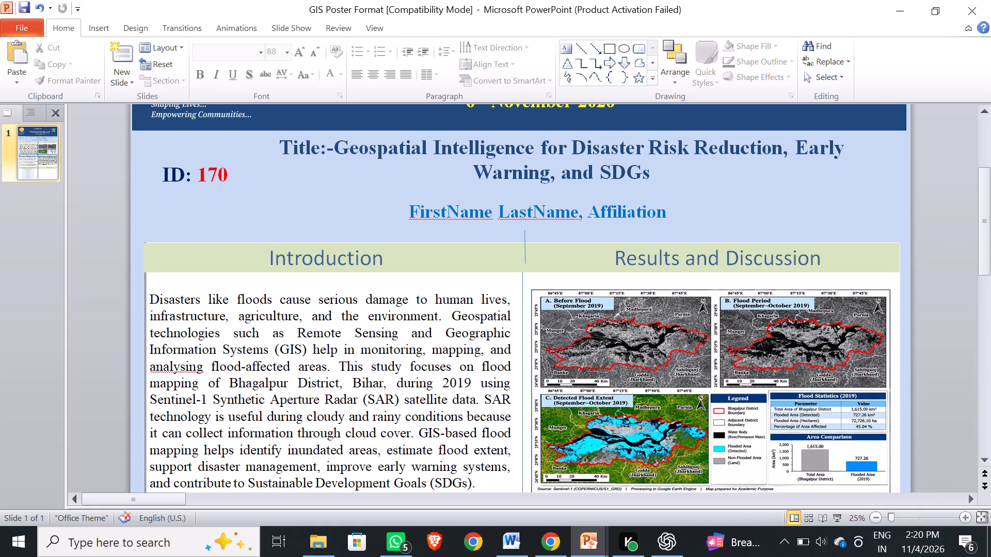
Move the short vertical line down into the Introduction and Results and Discussion band, in line with the frame's central column divider.
{"action": "left_click", "coordinate": [524, 247]}
{"action": "left_click_drag", "start_coordinate": [525, 252], "coordinate": [525, 259]}
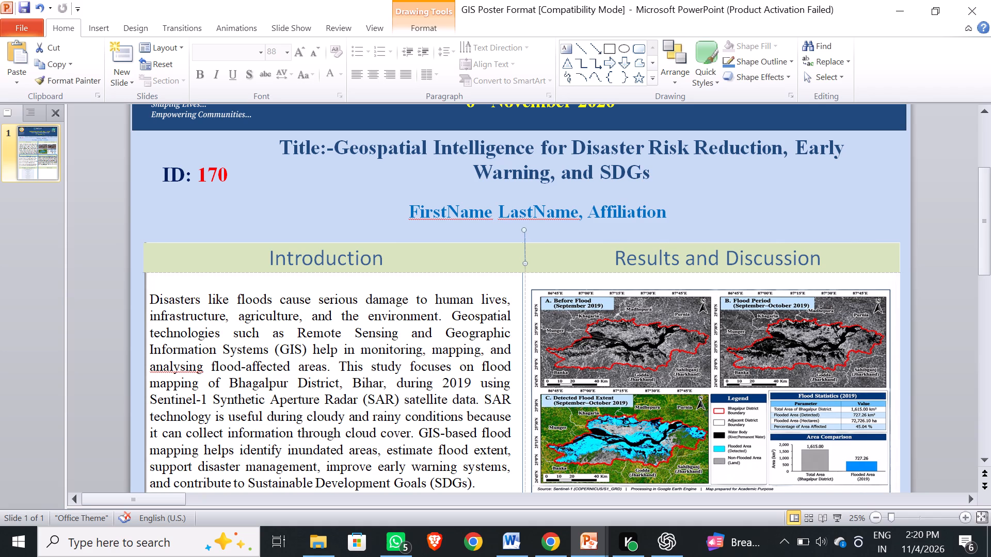
{"action": "left_click_drag", "start_coordinate": [525, 259], "coordinate": [523, 265]}
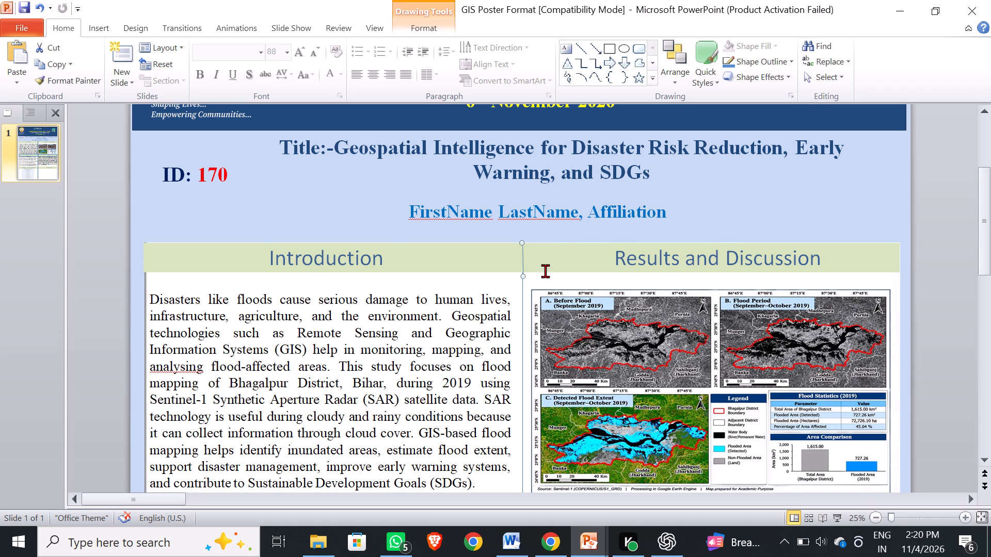
{"action": "left_click", "coordinate": [574, 237]}
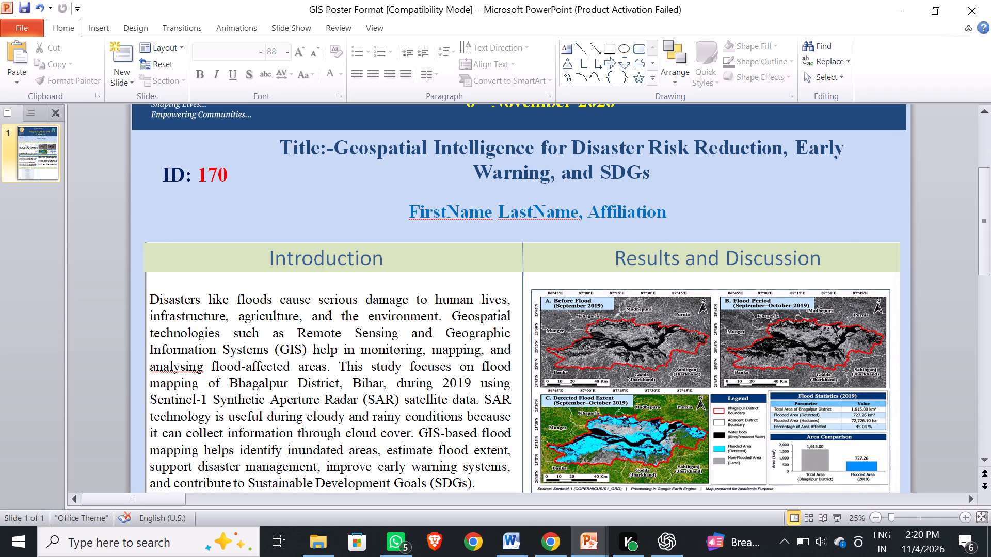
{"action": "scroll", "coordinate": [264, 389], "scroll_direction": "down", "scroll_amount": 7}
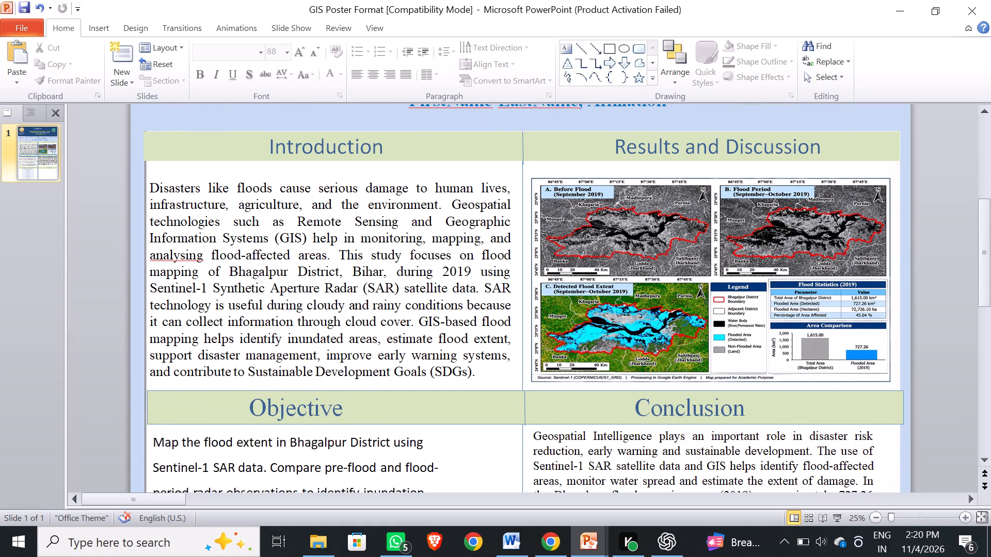
Align the short vertical line in the Objective and Conclusion band with the frame's central column divider.
{"action": "left_click", "coordinate": [524, 409]}
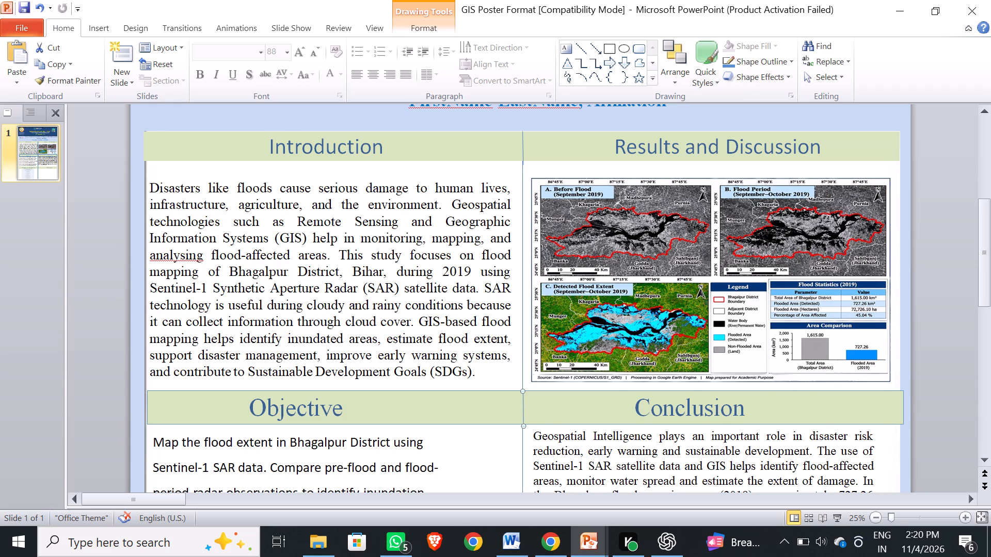
Resize the Objective and Conclusion heading band at both ends so it matches the width of the white background frame.
{"action": "left_click", "coordinate": [899, 411]}
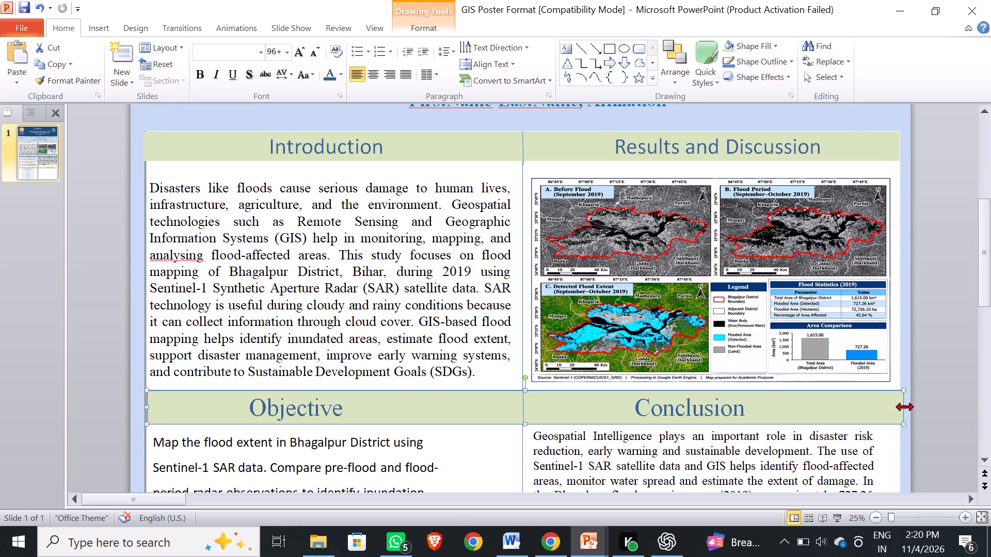
{"action": "left_click_drag", "start_coordinate": [904, 407], "coordinate": [898, 409]}
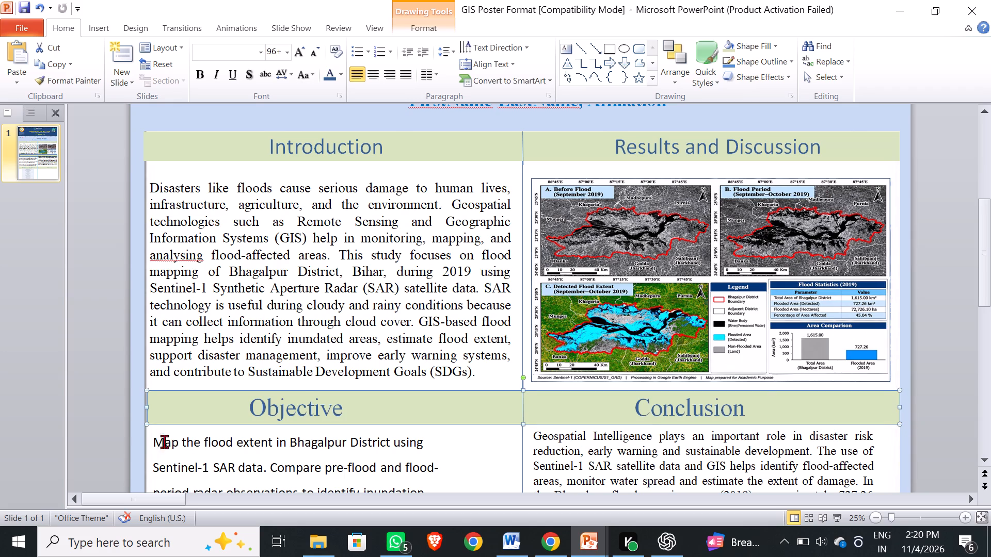
{"action": "left_click", "coordinate": [146, 406]}
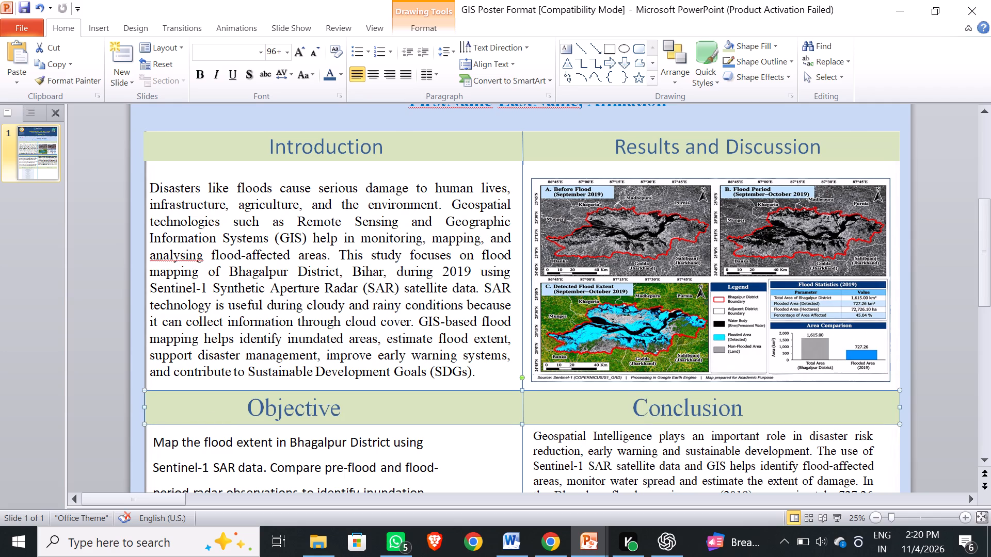
{"action": "left_click", "coordinate": [112, 388]}
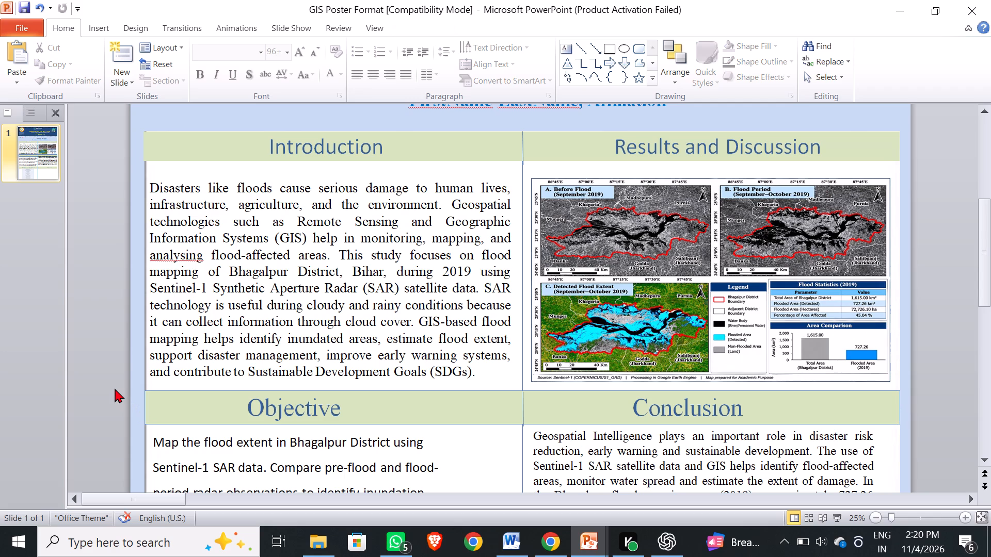
Change the font of the whole Objective body text to Times New Roman, matching the Introduction text.
{"action": "scroll", "coordinate": [232, 364], "scroll_direction": "down", "scroll_amount": 10}
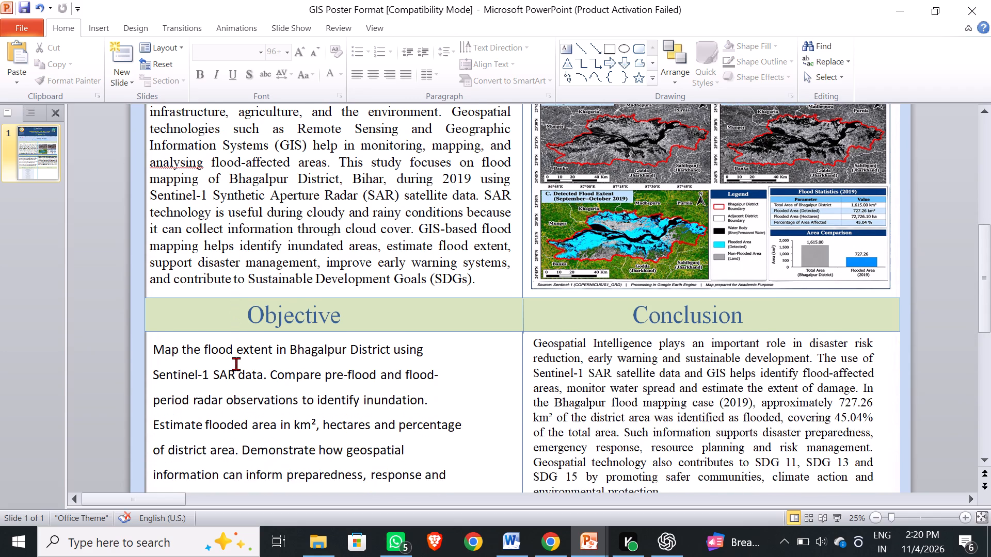
{"action": "scroll", "coordinate": [236, 364], "scroll_direction": "down", "scroll_amount": 4}
{"action": "left_click", "coordinate": [243, 346]}
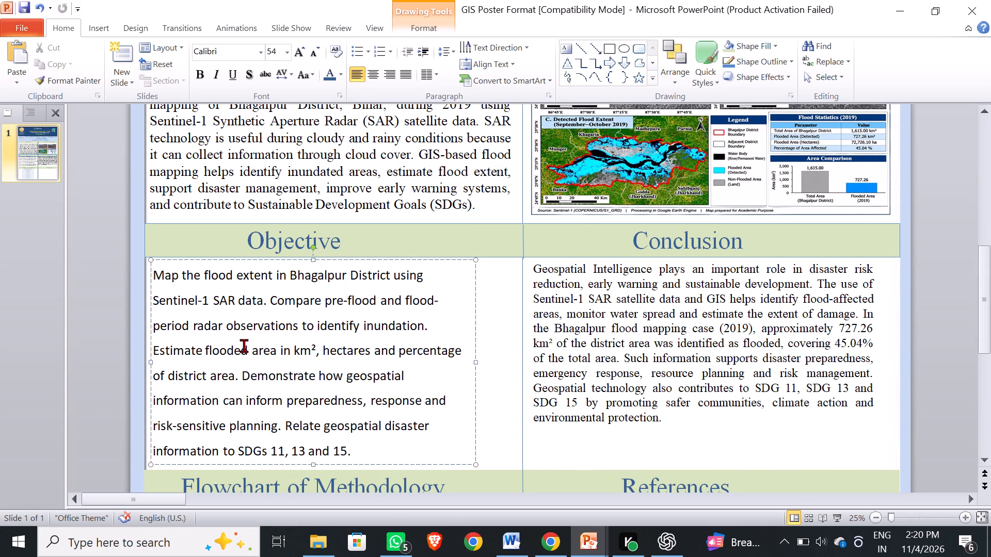
{"action": "left_click", "coordinate": [288, 135]}
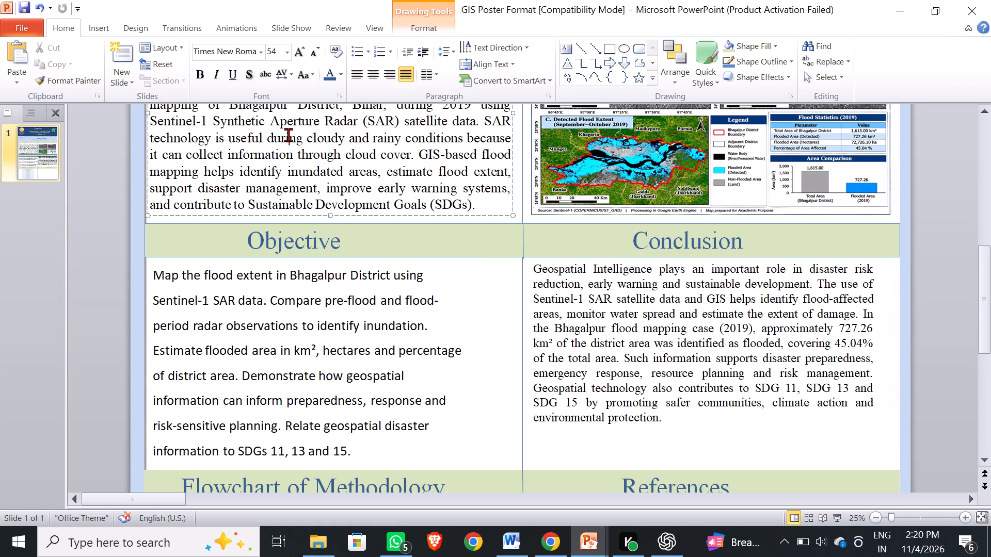
{"action": "left_click", "coordinate": [271, 307]}
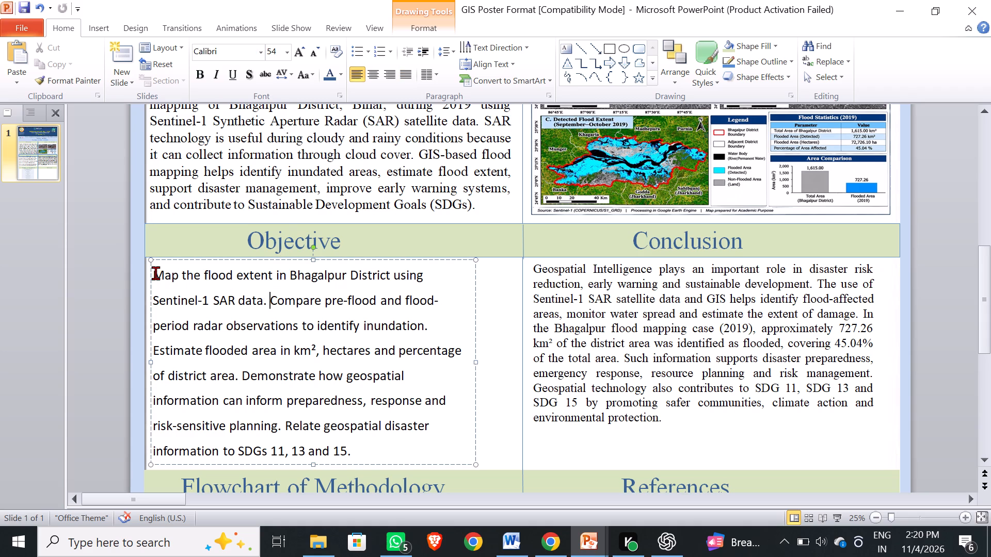
{"action": "left_click_drag", "start_coordinate": [155, 273], "coordinate": [418, 446]}
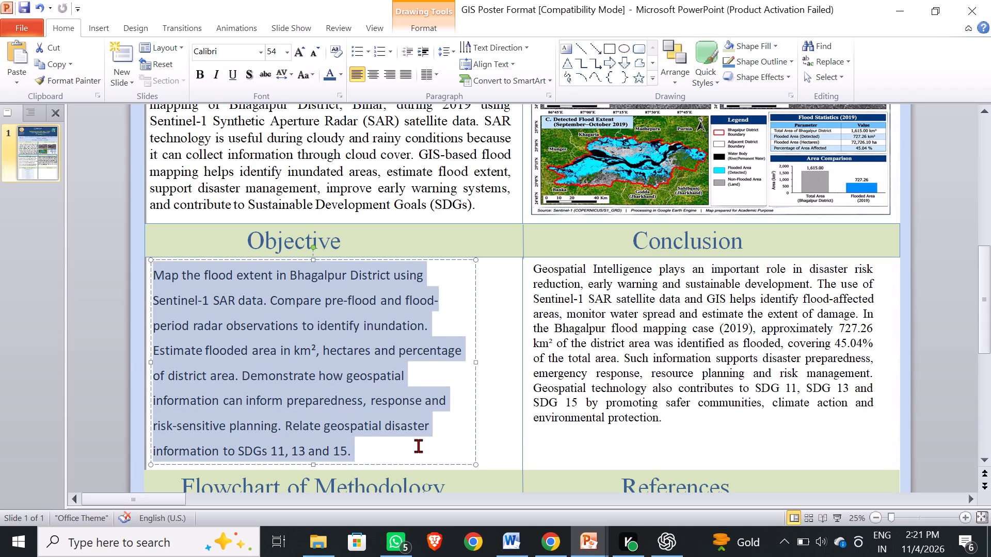
{"action": "left_click_drag", "start_coordinate": [418, 446], "coordinate": [418, 449]}
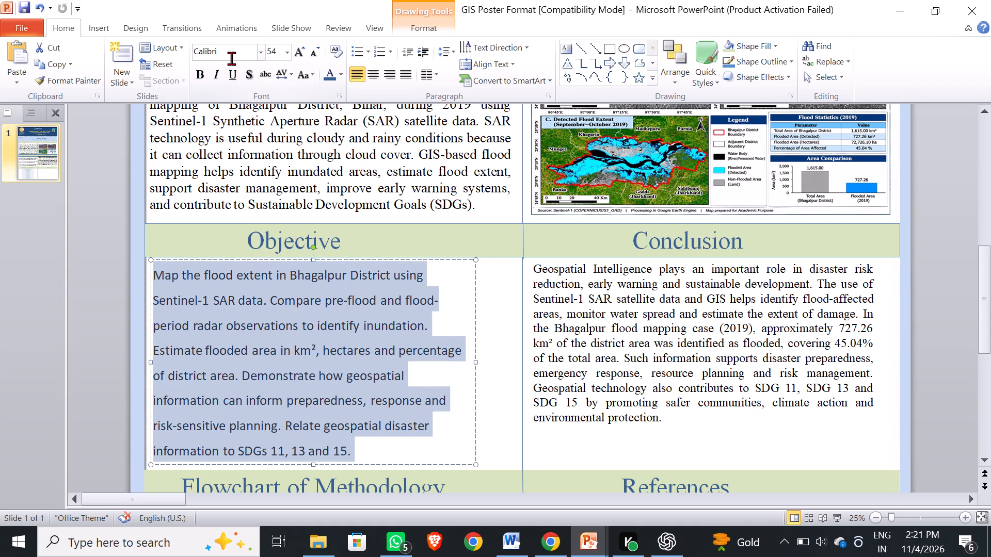
{"action": "left_click", "coordinate": [231, 58]}
{"action": "key", "text": "t"}
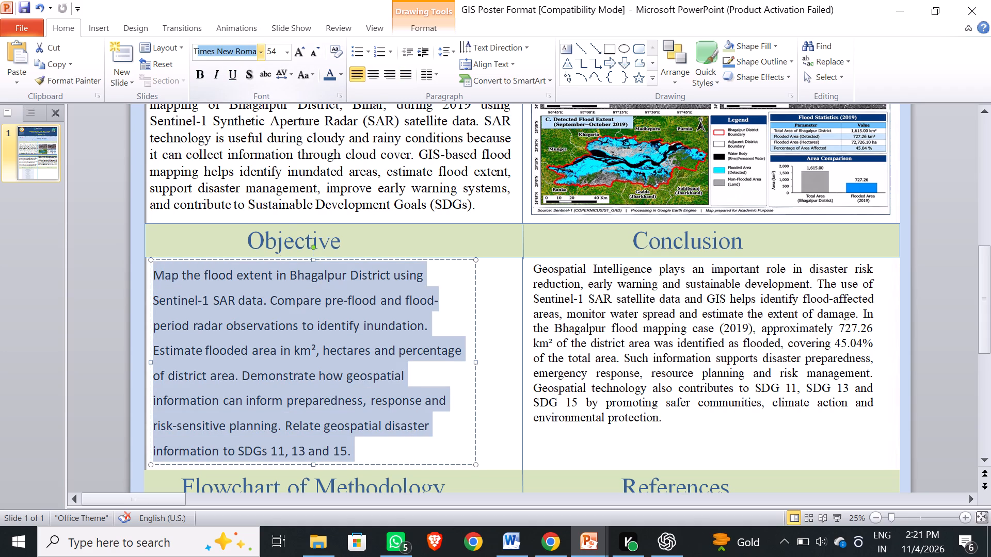
{"action": "key", "text": "Return"}
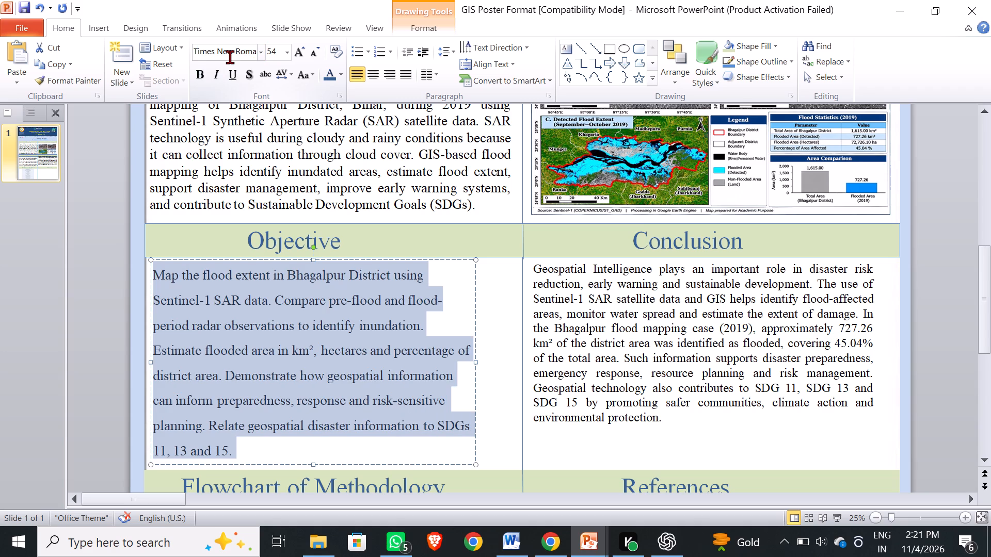
Increase the Conclusion body text to size 54, matching the Introduction and Objective texts.
{"action": "left_click", "coordinate": [603, 334]}
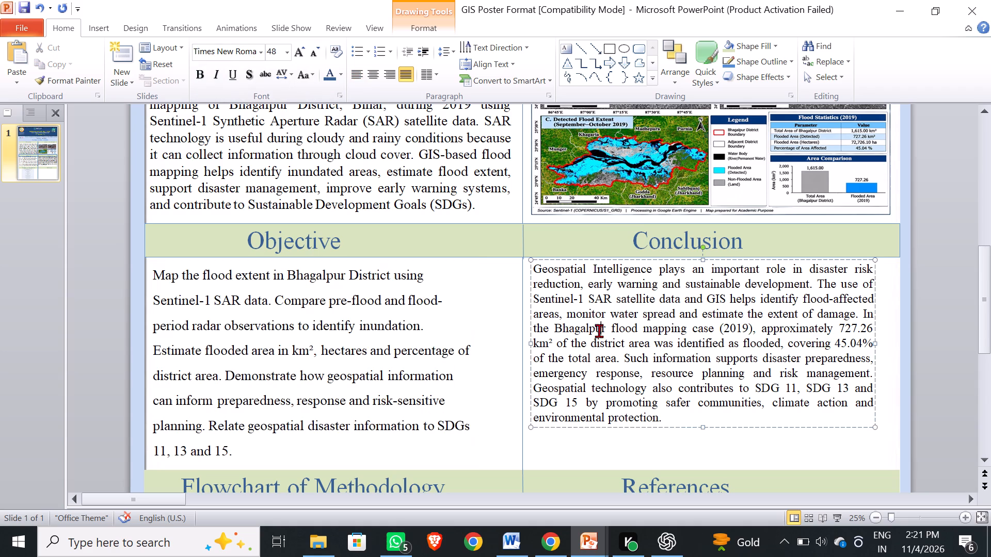
{"action": "left_click_drag", "start_coordinate": [537, 267], "coordinate": [691, 424]}
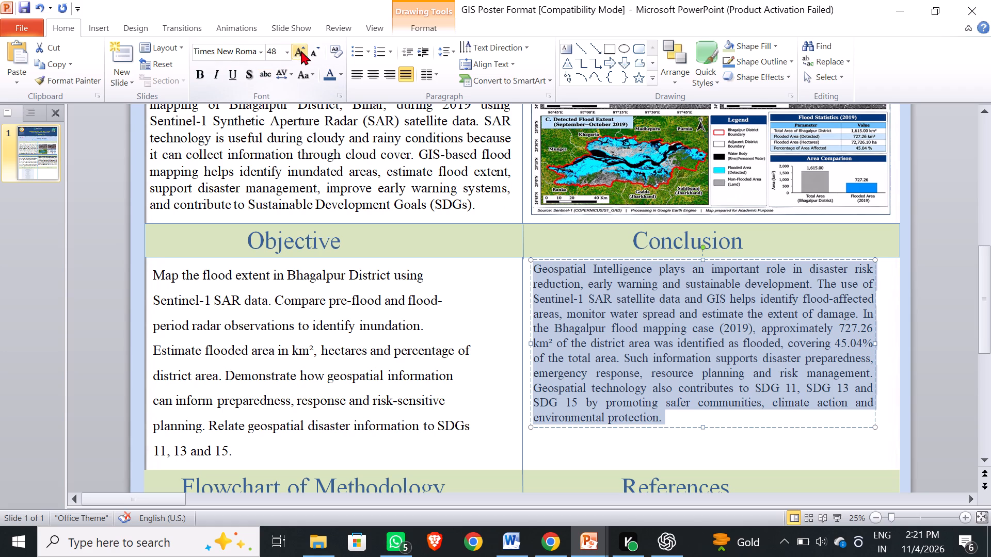
{"action": "left_click", "coordinate": [302, 51]}
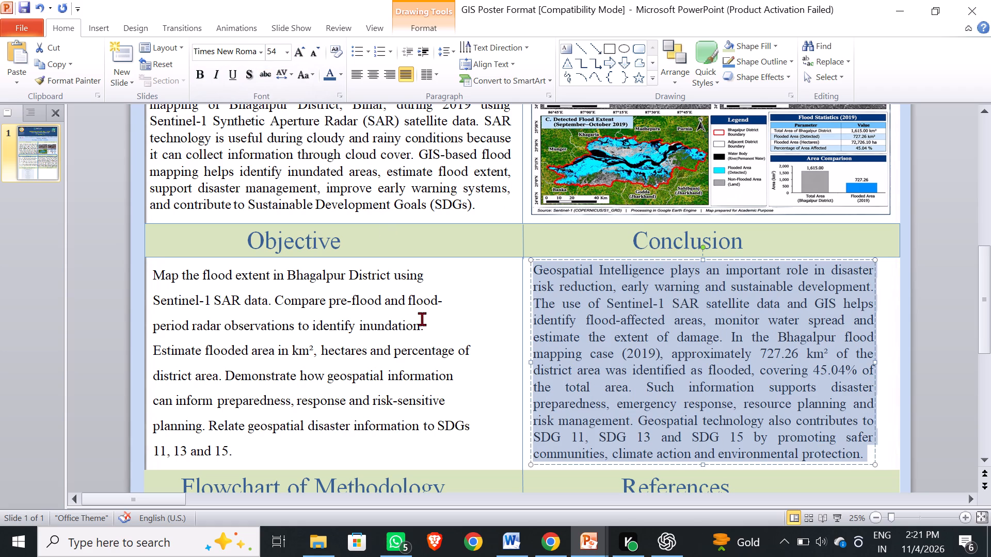
{"action": "left_click", "coordinate": [478, 312]}
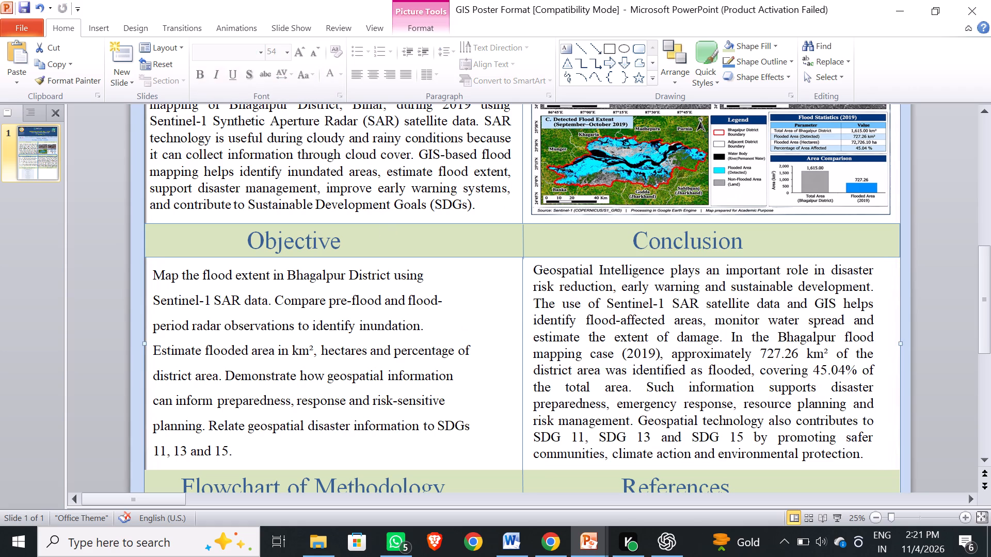
{"action": "left_click", "coordinate": [419, 192]}
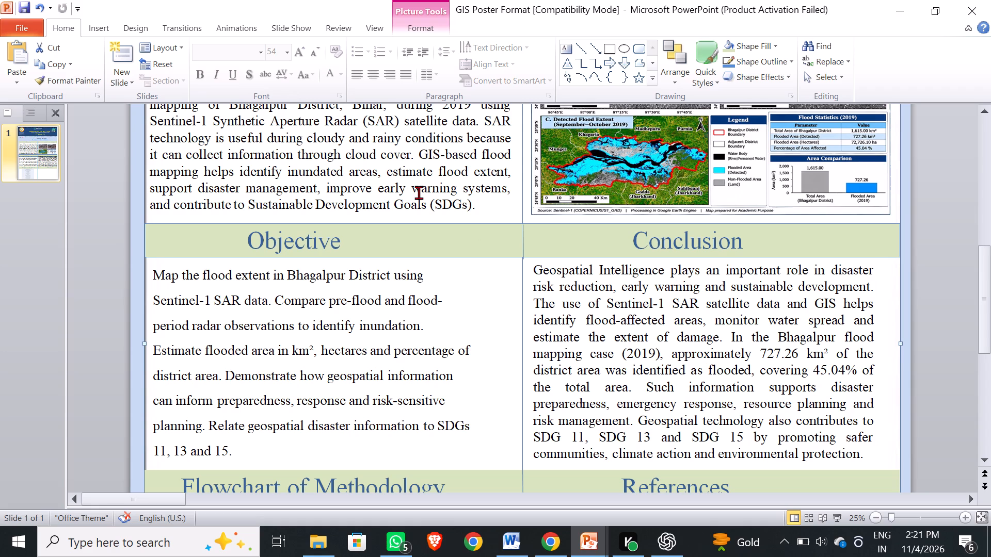
{"action": "left_click", "coordinate": [326, 354]}
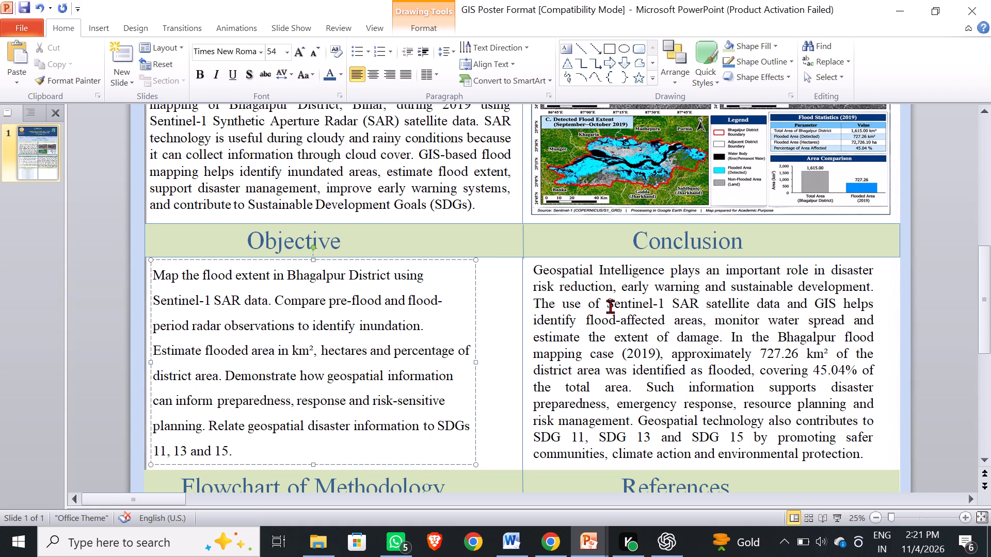
{"action": "left_click", "coordinate": [618, 305]}
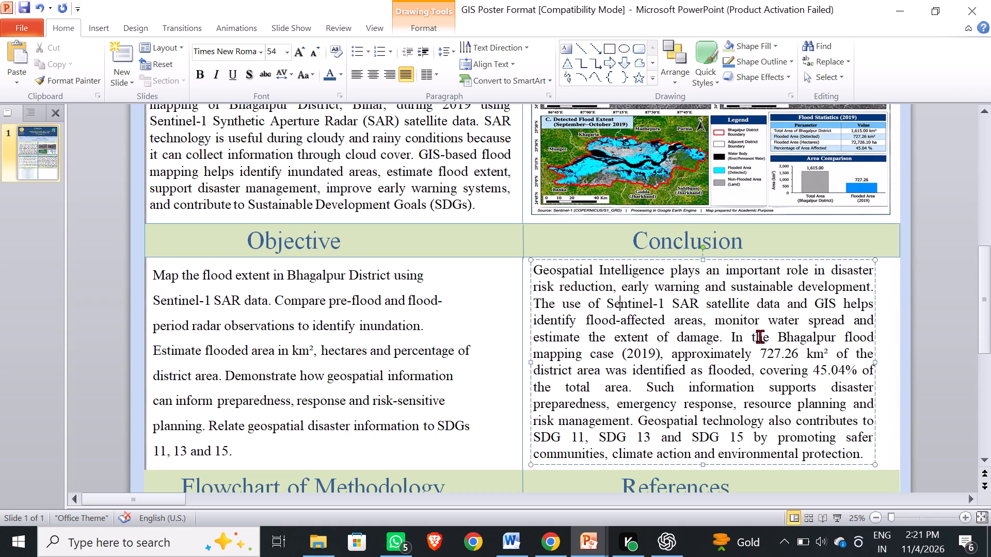
{"action": "left_click", "coordinate": [776, 351]}
{"action": "left_click_drag", "start_coordinate": [876, 364], "coordinate": [890, 365]}
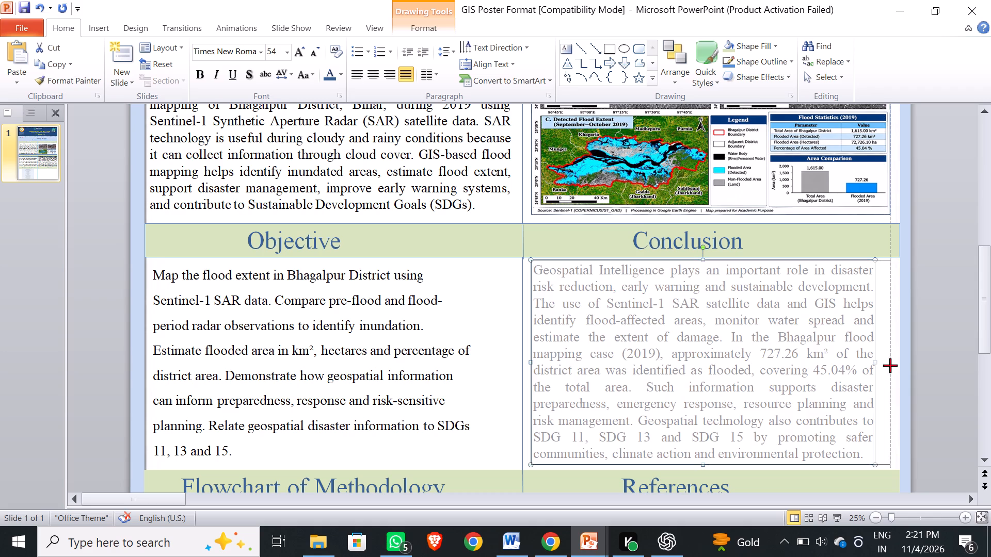
{"action": "left_click_drag", "start_coordinate": [890, 365], "coordinate": [895, 364]}
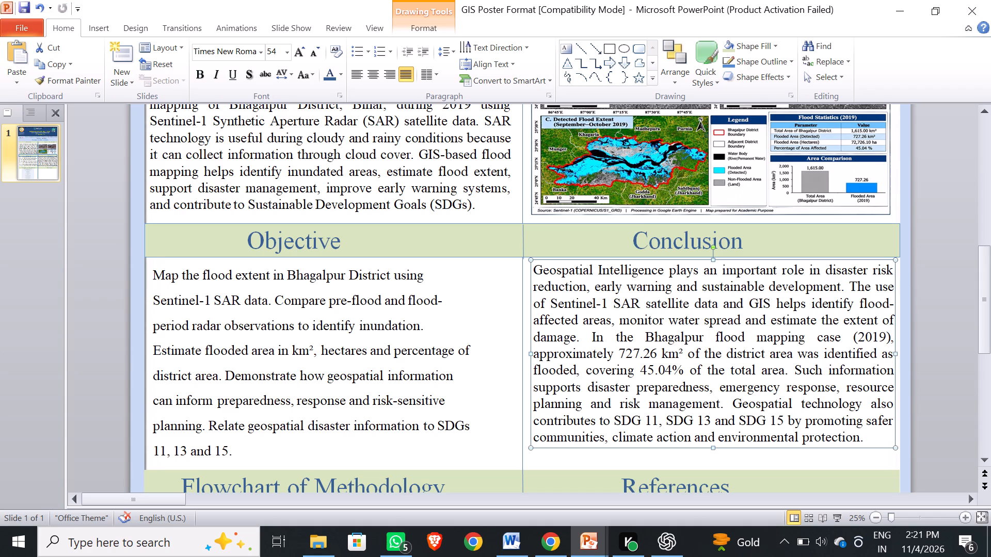
{"action": "left_click_drag", "start_coordinate": [893, 356], "coordinate": [888, 358]}
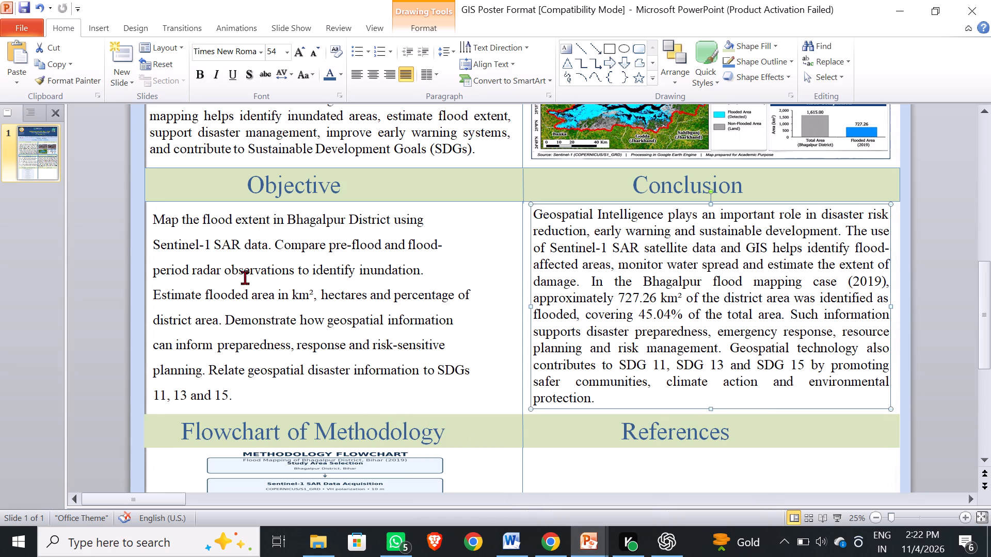
{"action": "left_click", "coordinate": [276, 249]}
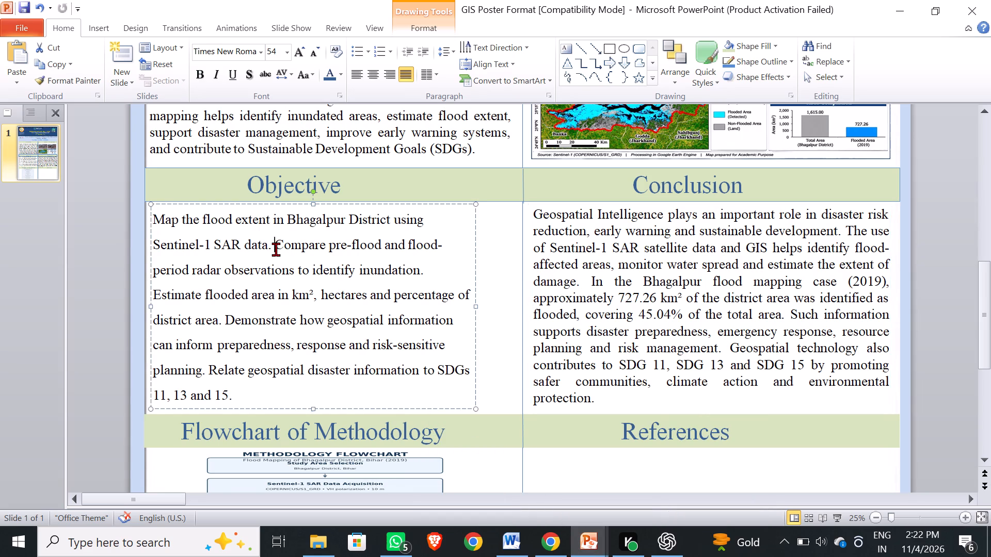
{"action": "key", "text": "Return"}
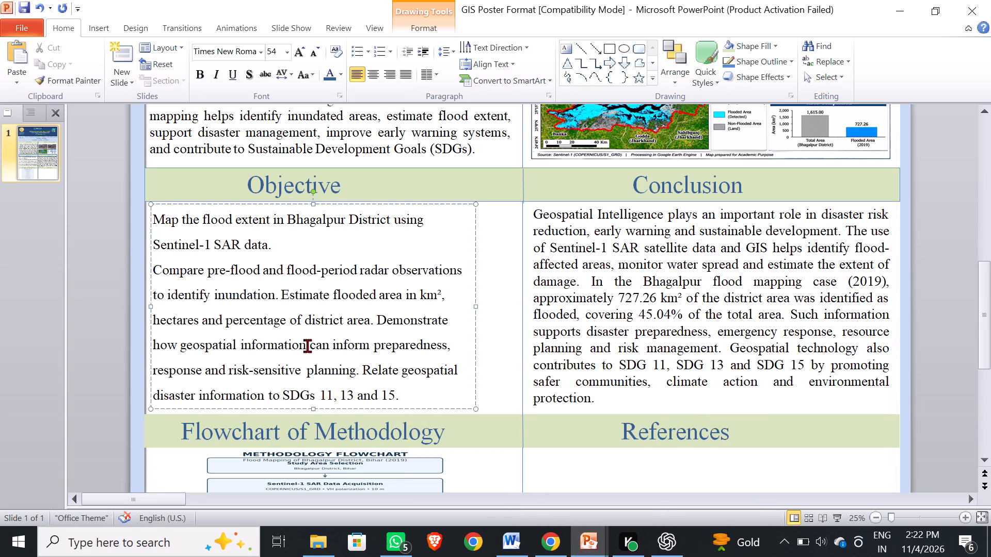
{"action": "left_click", "coordinate": [378, 323]}
{"action": "key", "text": "Return"}
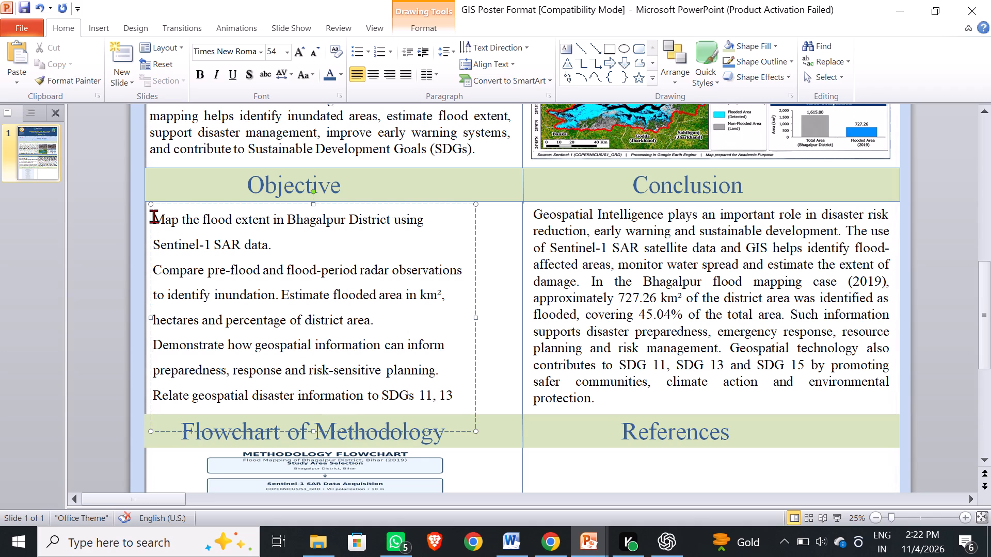
Set the line spacing of the whole Objective body text to 1.0.
{"action": "left_click_drag", "start_coordinate": [153, 217], "coordinate": [430, 432]}
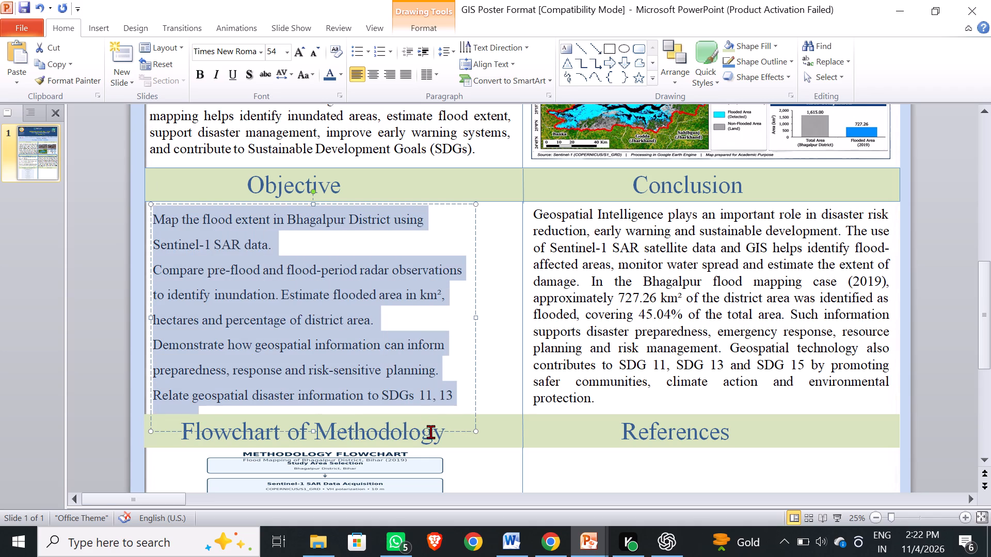
{"action": "left_click_drag", "start_coordinate": [430, 432], "coordinate": [435, 437]}
{"action": "left_click", "coordinate": [451, 50]}
{"action": "left_click", "coordinate": [455, 71]}
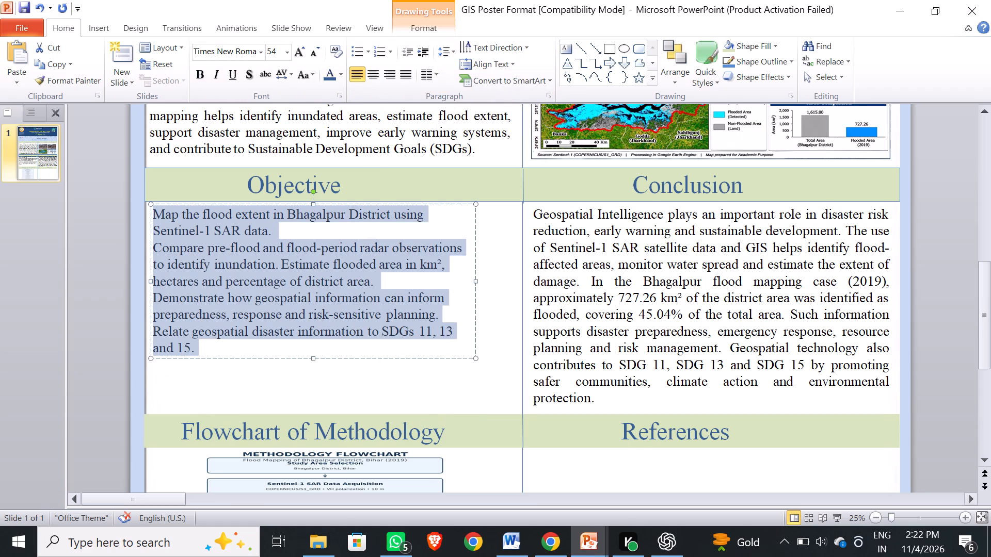
Insert a line break in the Objective text before "Relate geospatial disaster information".
{"action": "left_click", "coordinate": [393, 302]}
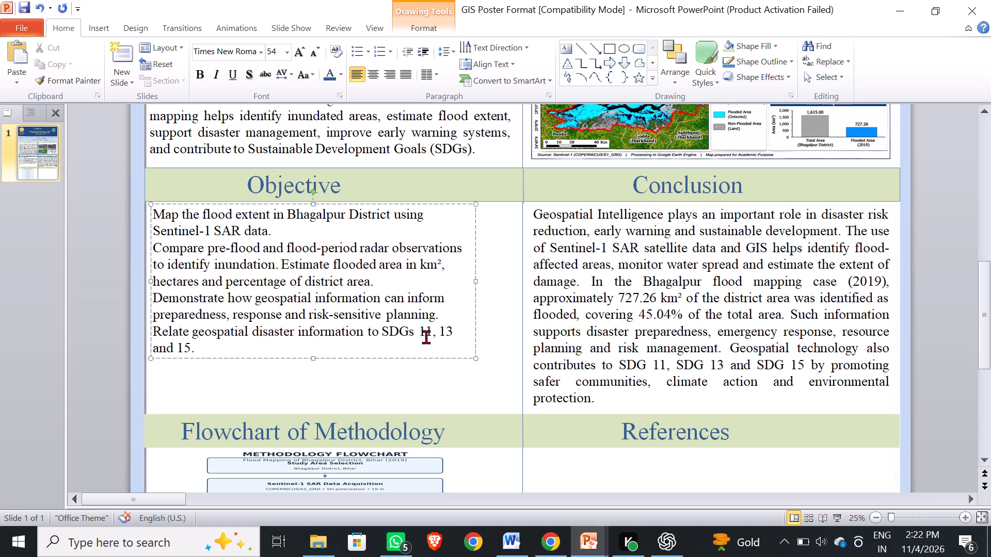
{"action": "left_click", "coordinate": [444, 315]}
{"action": "key", "text": "Return"}
Format all the Objective paragraphs as a list with filled round bullets and 1.0 line spacing.
{"action": "left_click_drag", "start_coordinate": [153, 214], "coordinate": [259, 321]}
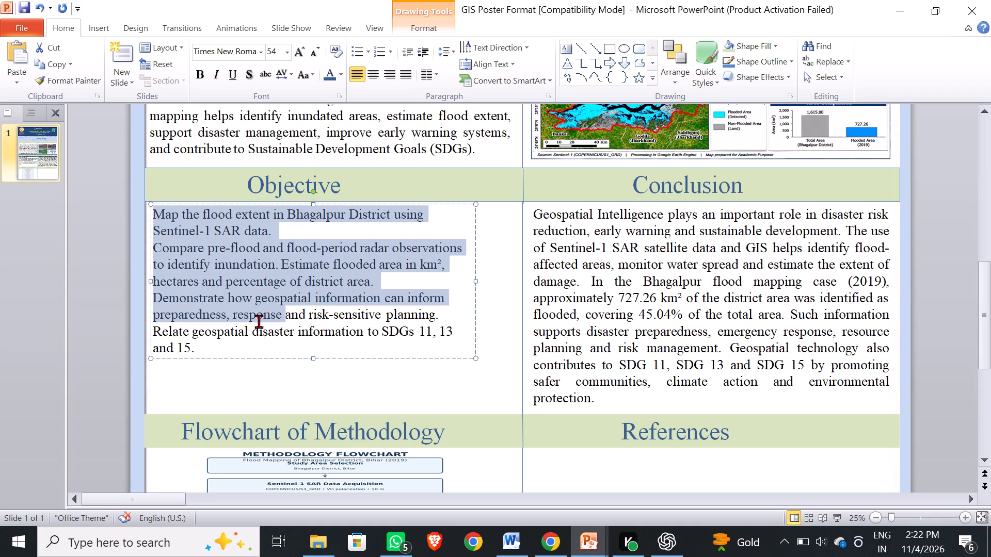
{"action": "left_click_drag", "start_coordinate": [259, 321], "coordinate": [264, 344]}
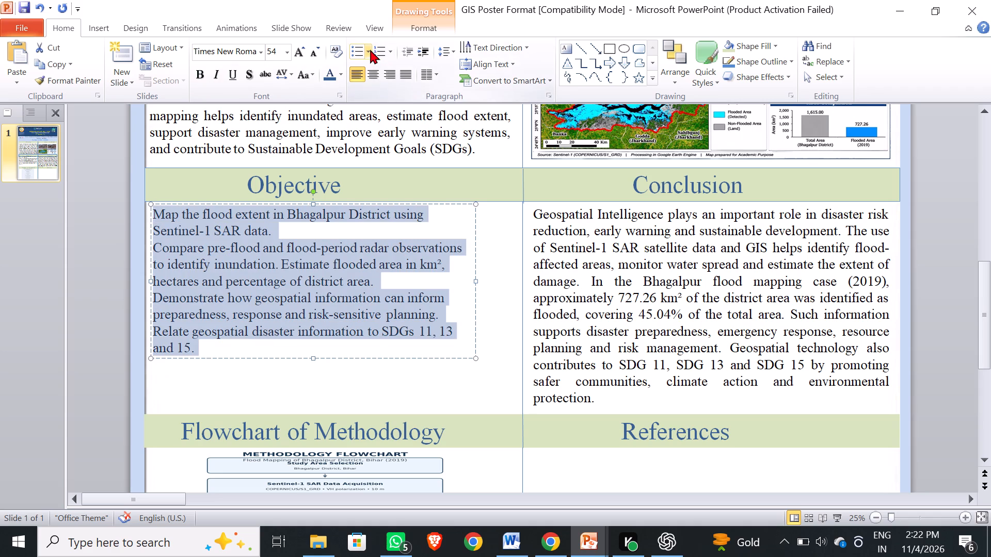
{"action": "left_click", "coordinate": [370, 50]}
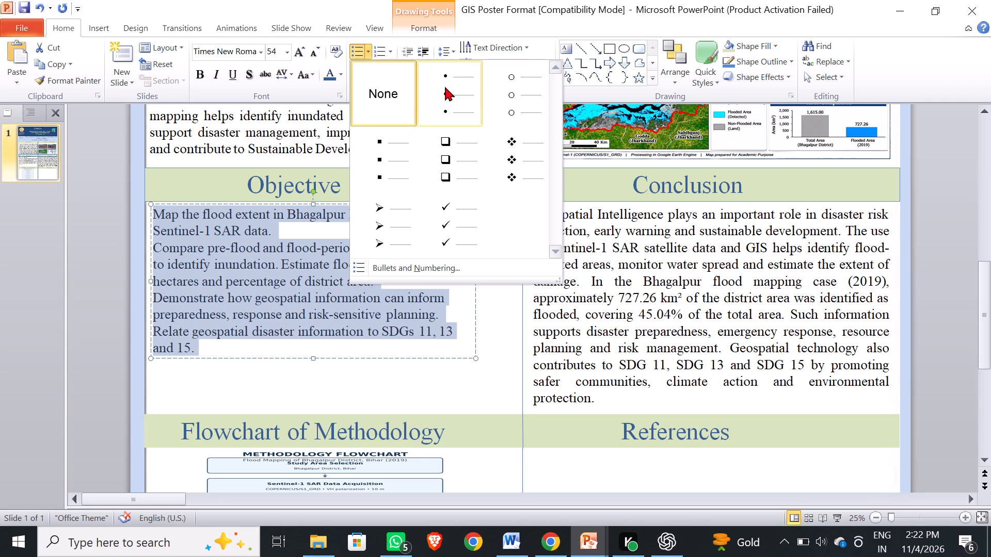
{"action": "left_click", "coordinate": [445, 87]}
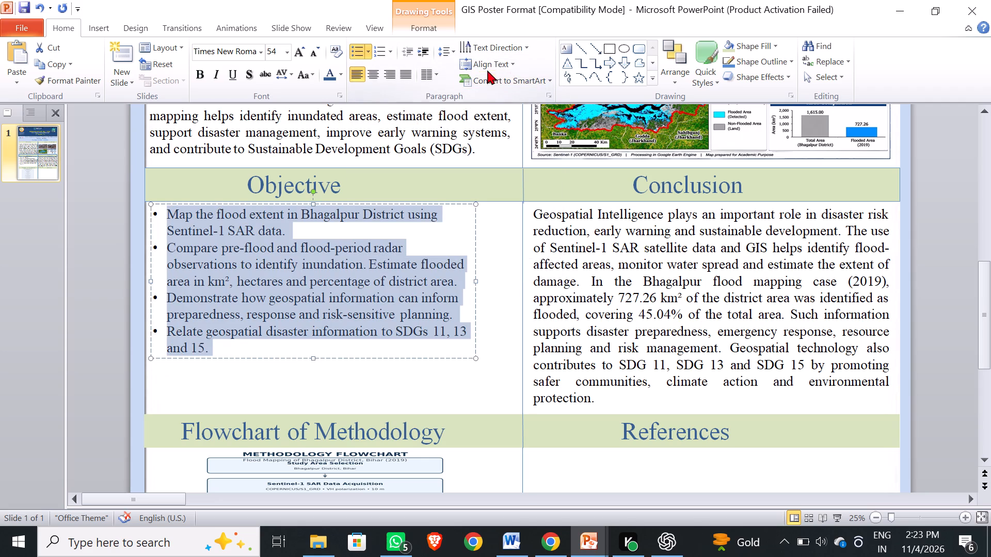
{"action": "left_click", "coordinate": [454, 52]}
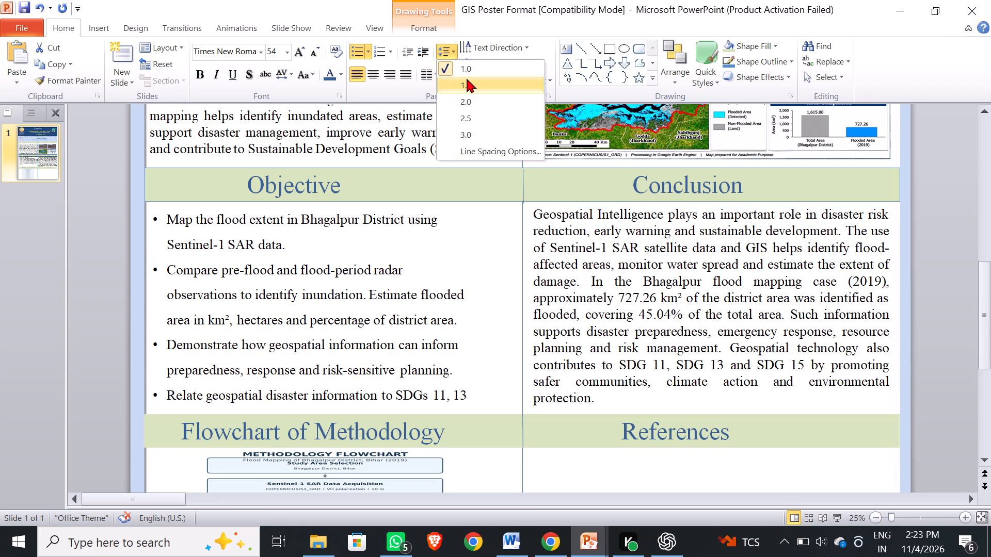
{"action": "left_click", "coordinate": [467, 72]}
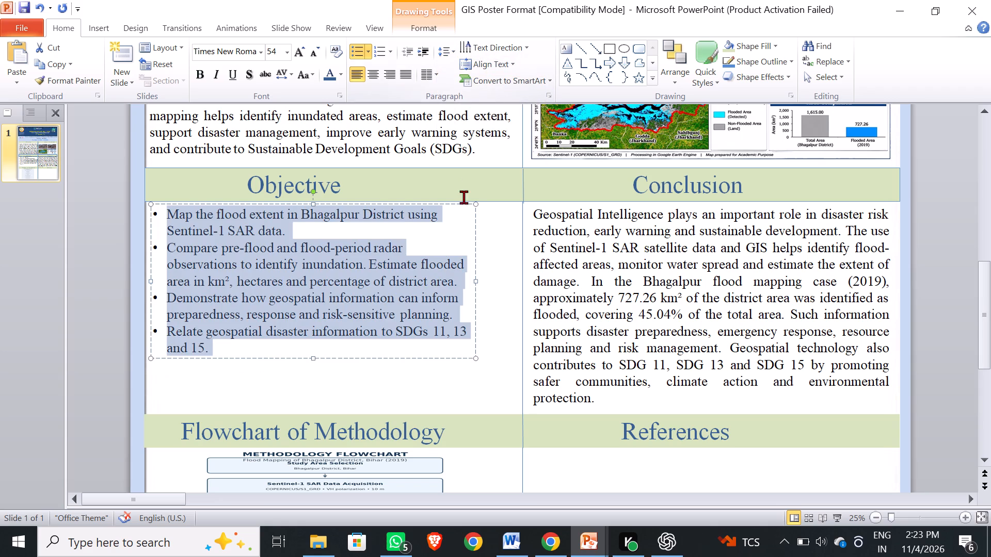
{"action": "left_click", "coordinate": [444, 242]}
Move the Objective text box slightly down and inward so it sits more centrally in its column below the heading.
{"action": "left_click", "coordinate": [462, 209]}
{"action": "left_click_drag", "start_coordinate": [445, 204], "coordinate": [446, 204]}
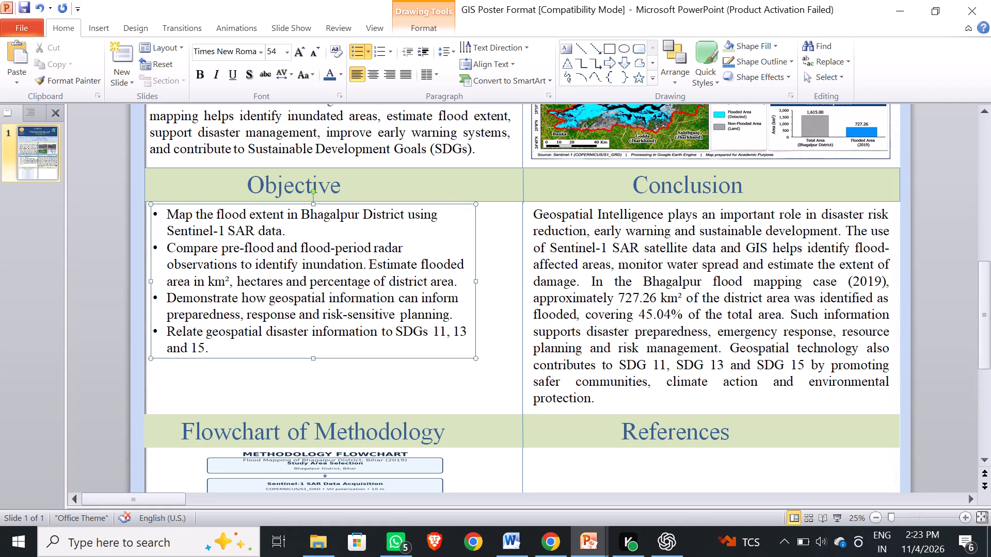
{"action": "left_click_drag", "start_coordinate": [446, 204], "coordinate": [457, 218]}
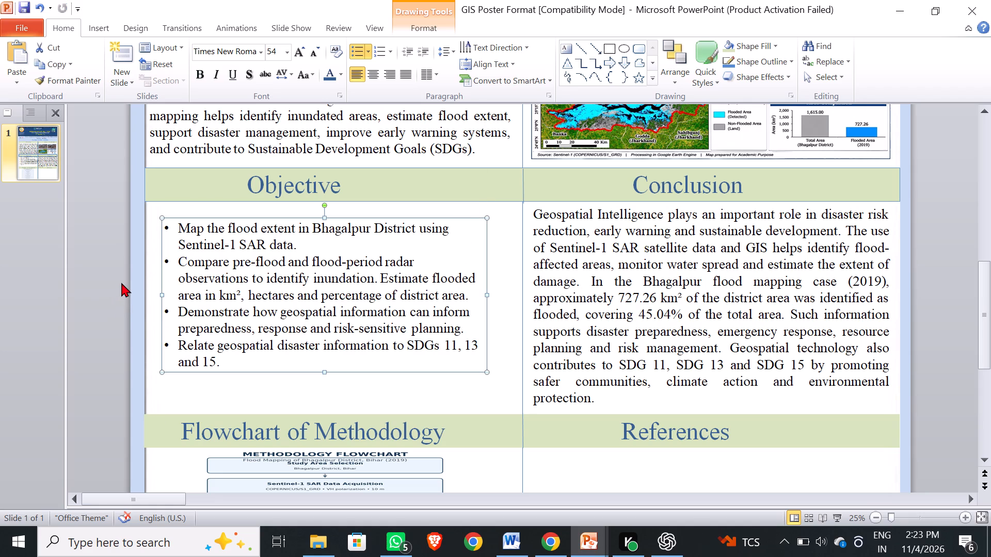
{"action": "left_click", "coordinate": [122, 283]}
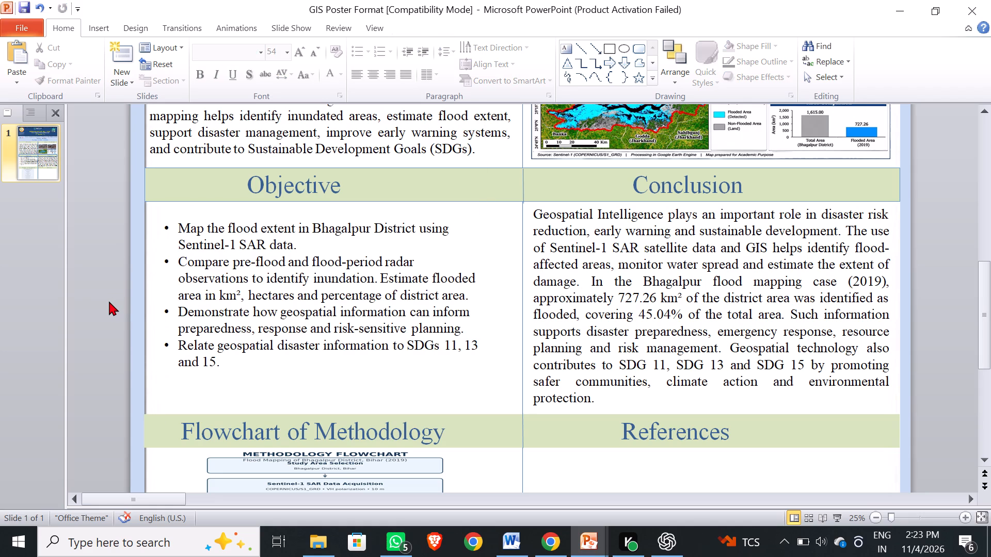
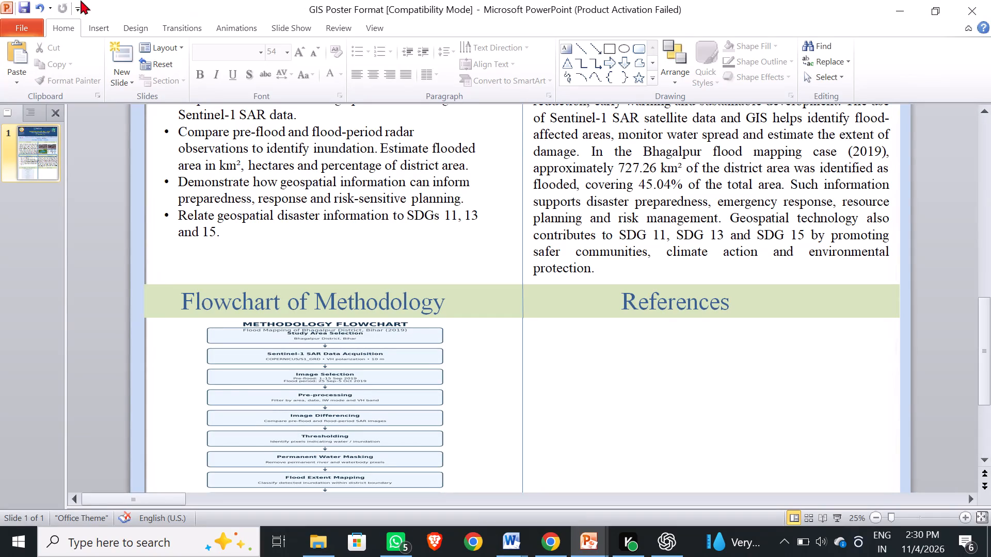
Add a text box spanning most of the column width below the References heading and reduce its font size to 44.
{"action": "left_click", "coordinate": [110, 26]}
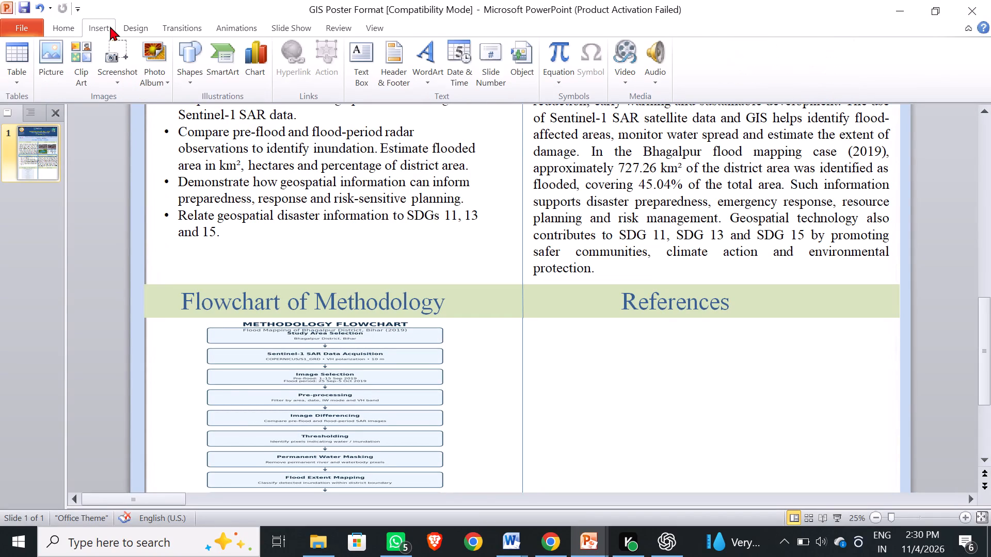
{"action": "left_click", "coordinate": [370, 55]}
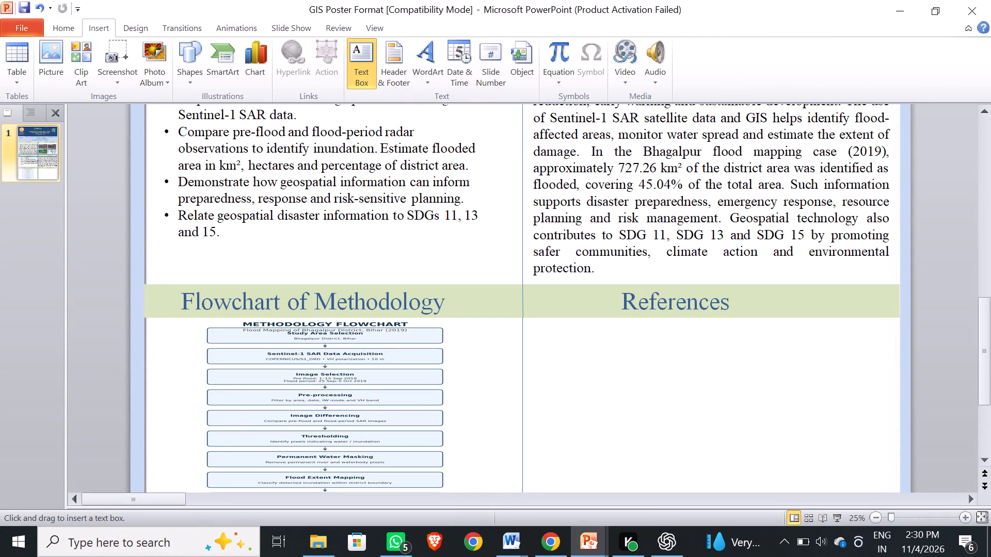
{"action": "left_click_drag", "start_coordinate": [536, 333], "coordinate": [868, 474]}
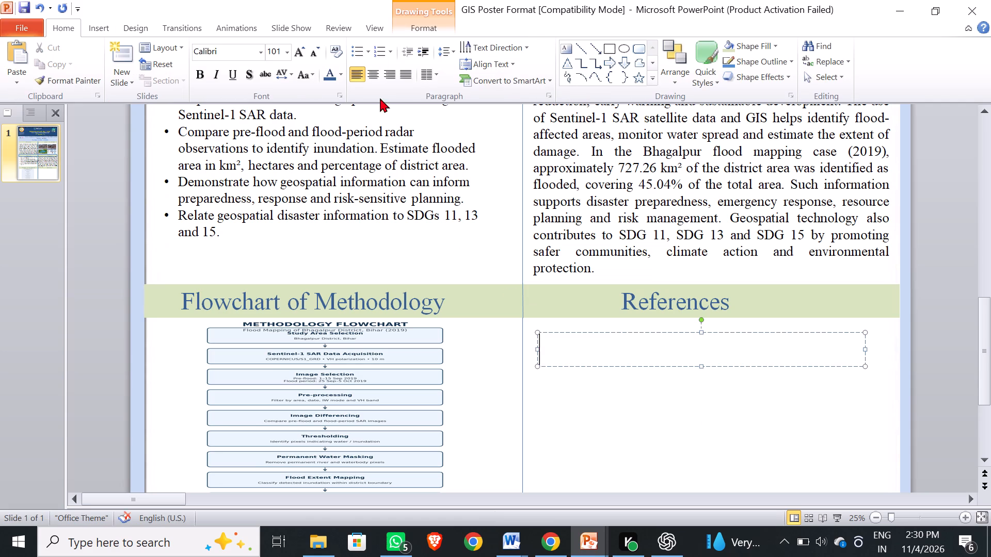
{"action": "triple_click", "coordinate": [319, 54]}
{"action": "triple_click", "coordinate": [319, 54]}
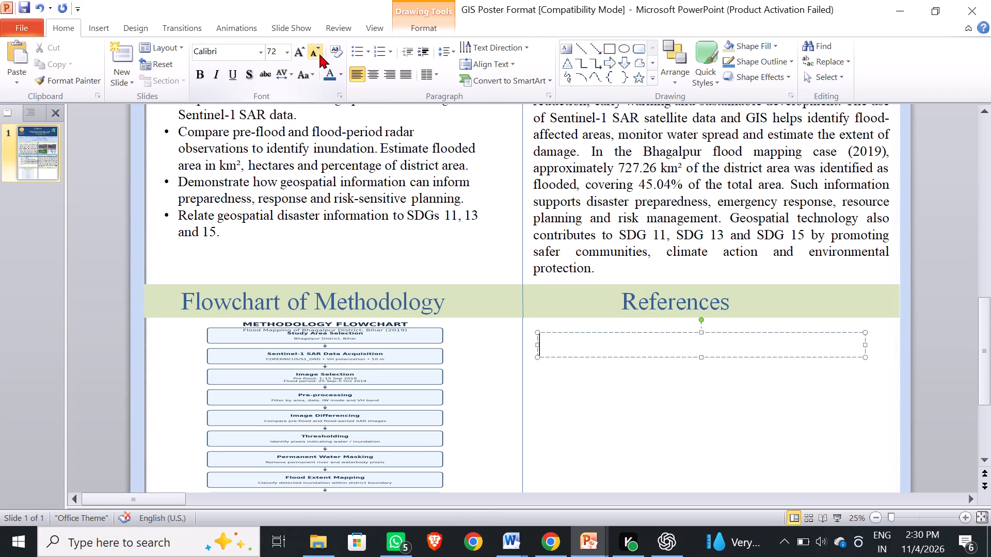
{"action": "triple_click", "coordinate": [319, 54]}
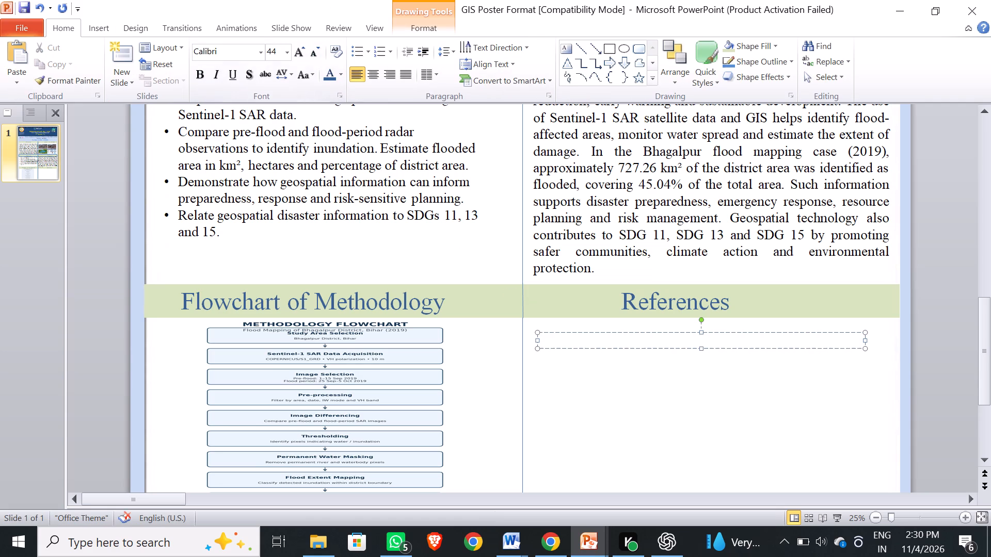
Paste the copied text into the empty text box below the References heading.
{"action": "right_click", "coordinate": [549, 340]}
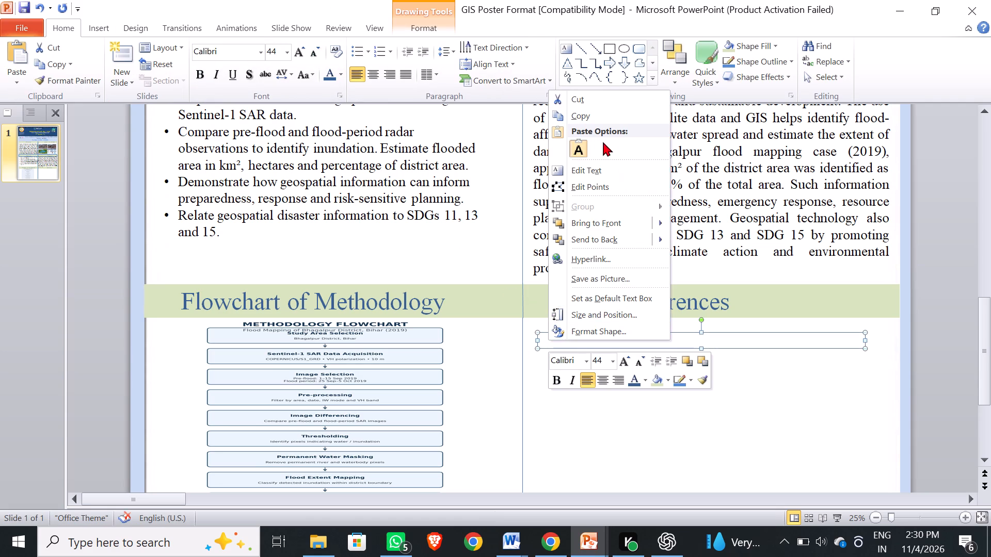
Paste the four copied references as plain text into the text box under the References heading.
{"action": "left_click", "coordinate": [579, 146]}
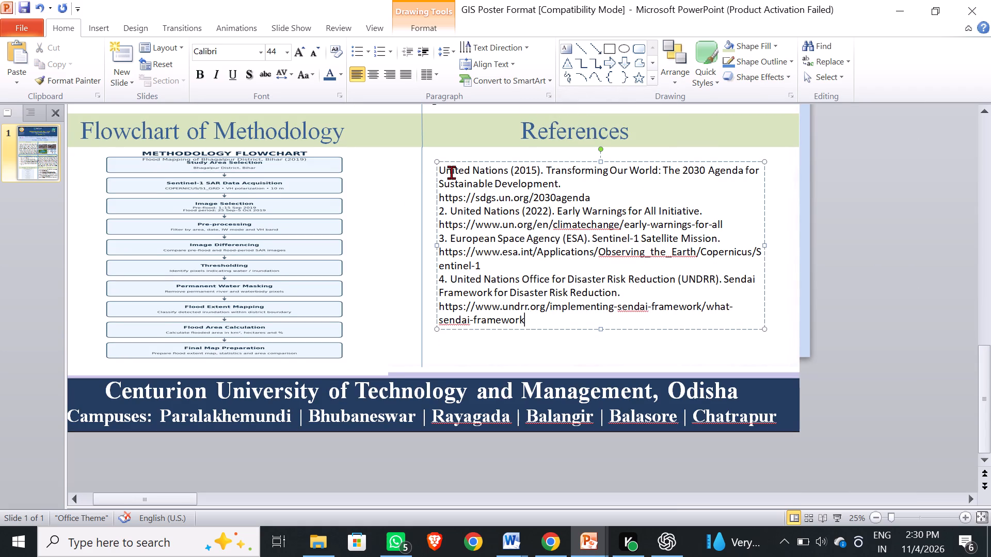
Increase the font size of all the pasted reference text to 54.
{"action": "left_click_drag", "start_coordinate": [439, 168], "coordinate": [531, 307]}
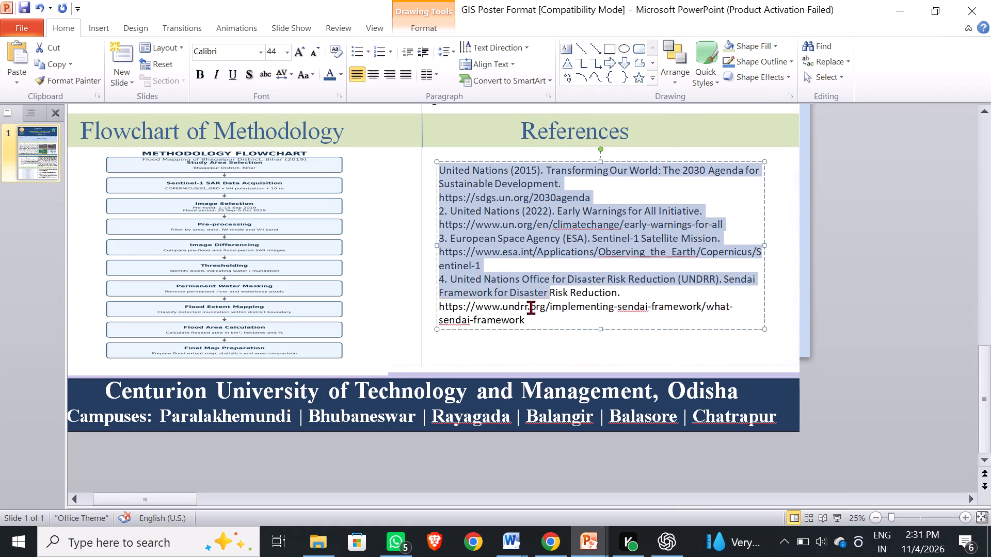
{"action": "left_click_drag", "start_coordinate": [531, 307], "coordinate": [535, 317]}
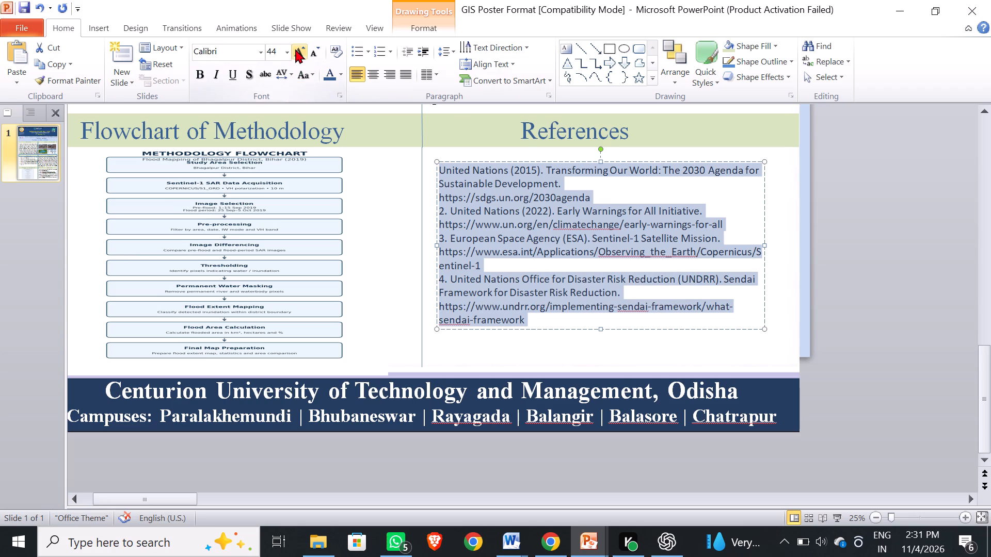
{"action": "left_click", "coordinate": [297, 51]}
{"action": "left_click", "coordinate": [297, 51]}
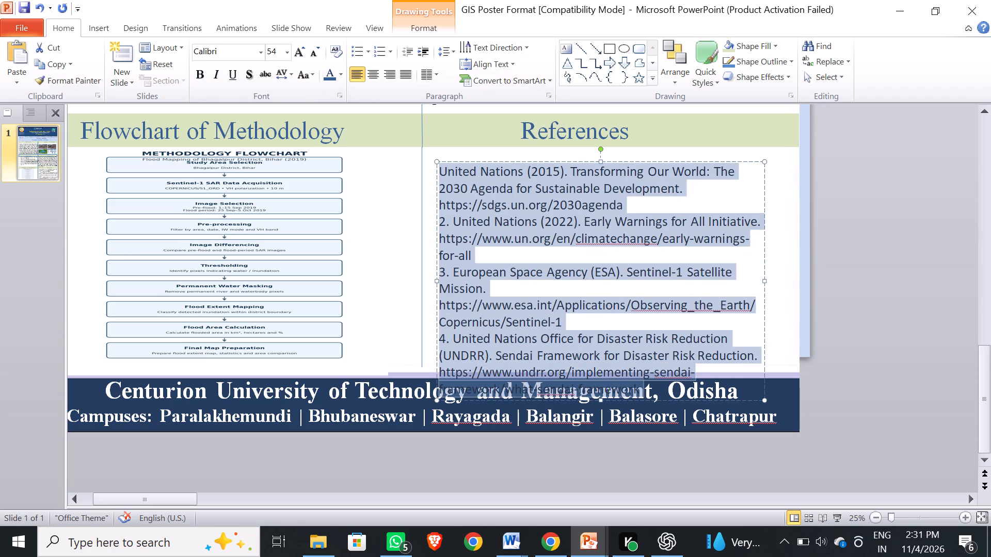
Widen the references text box toward the poster's right edge and fit it between the References heading and the university footer.
{"action": "left_click_drag", "start_coordinate": [567, 163], "coordinate": [566, 156]}
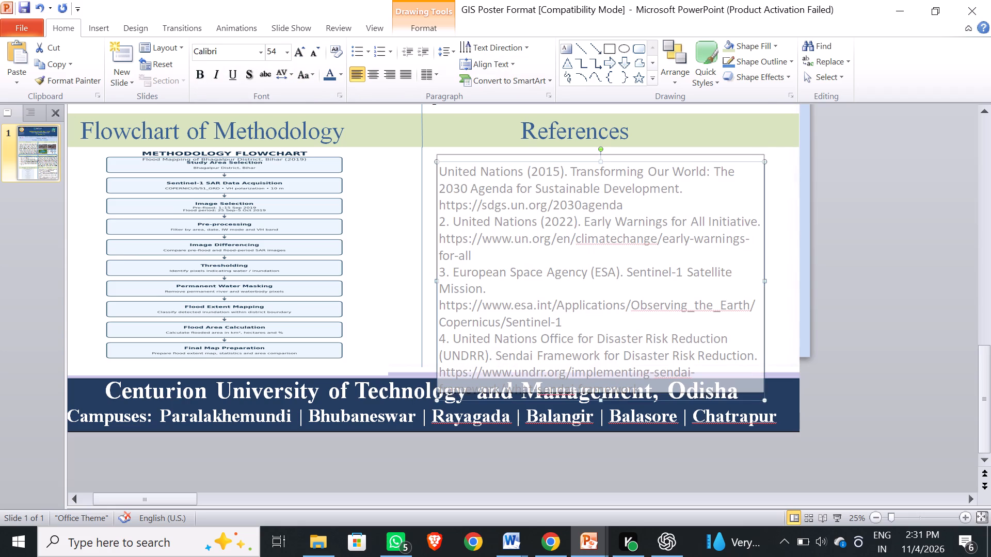
{"action": "left_click_drag", "start_coordinate": [566, 156], "coordinate": [558, 150]}
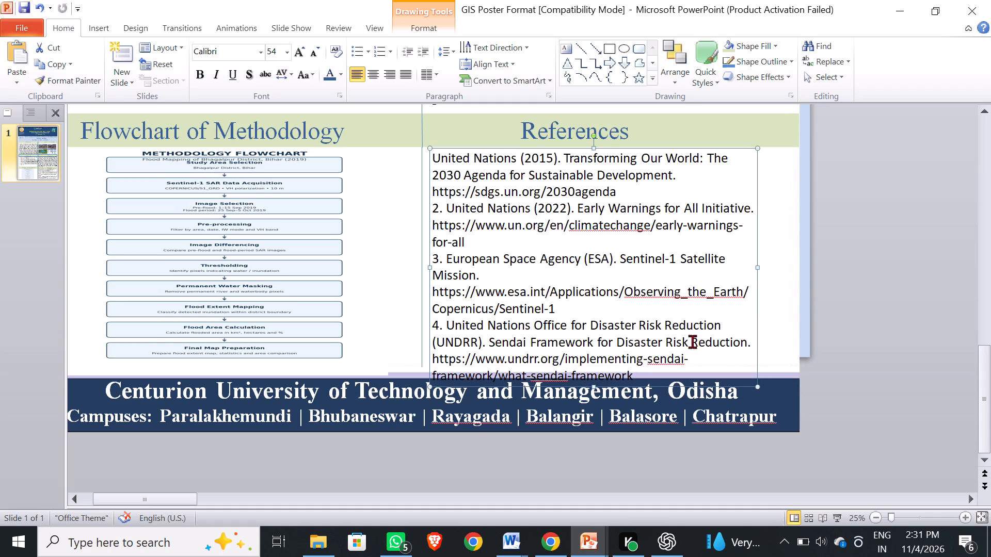
{"action": "left_click_drag", "start_coordinate": [757, 267], "coordinate": [781, 263]}
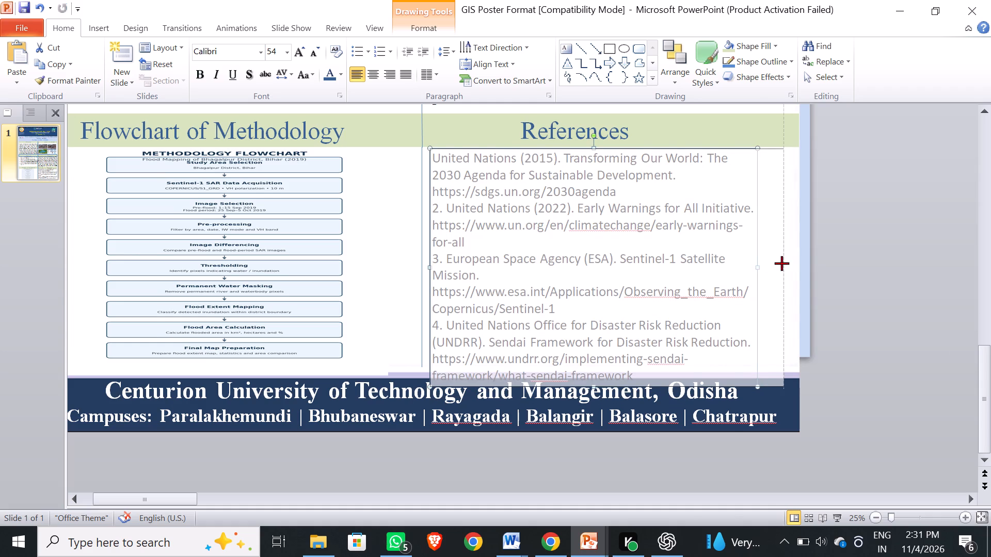
{"action": "left_click_drag", "start_coordinate": [781, 263], "coordinate": [784, 263]}
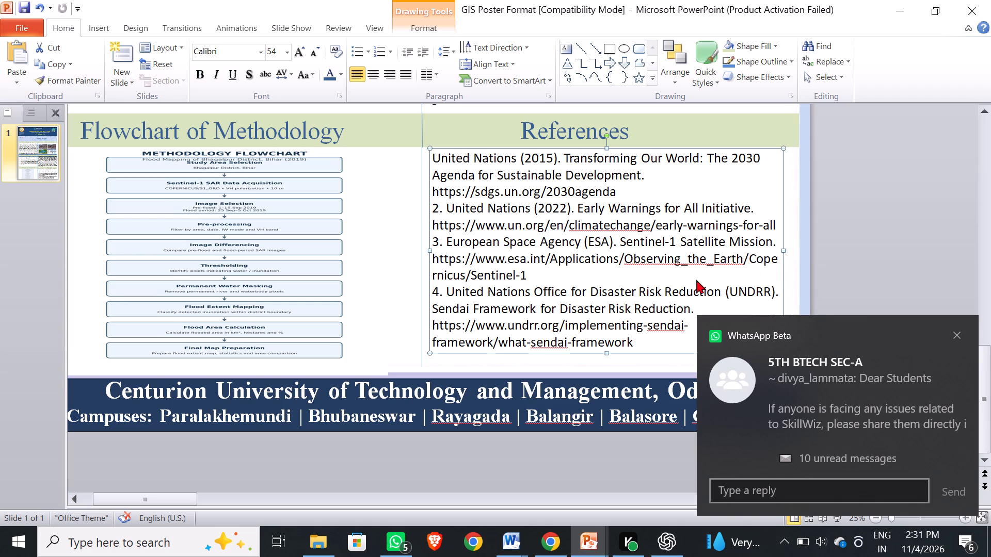
{"action": "left_click", "coordinate": [733, 186]}
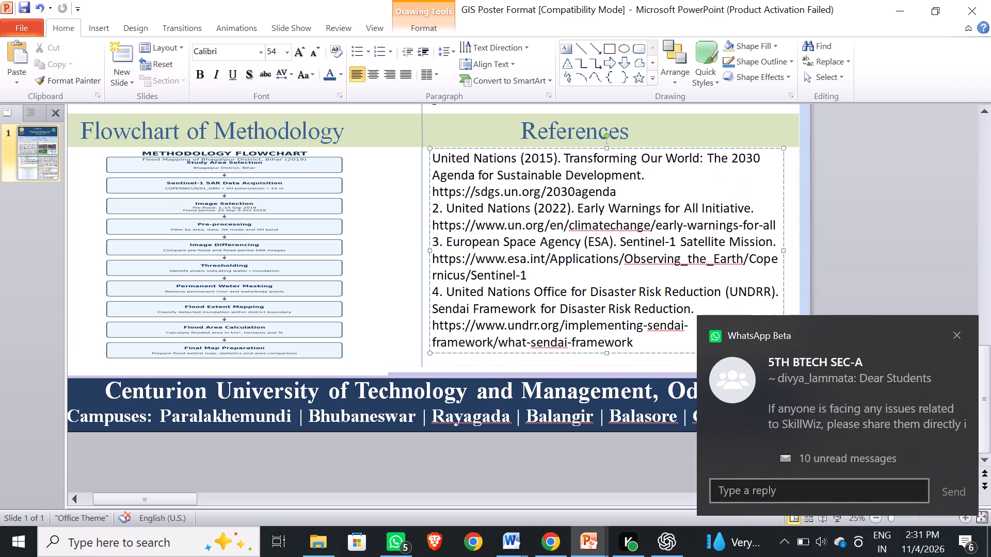
{"action": "left_click_drag", "start_coordinate": [721, 146], "coordinate": [723, 152]}
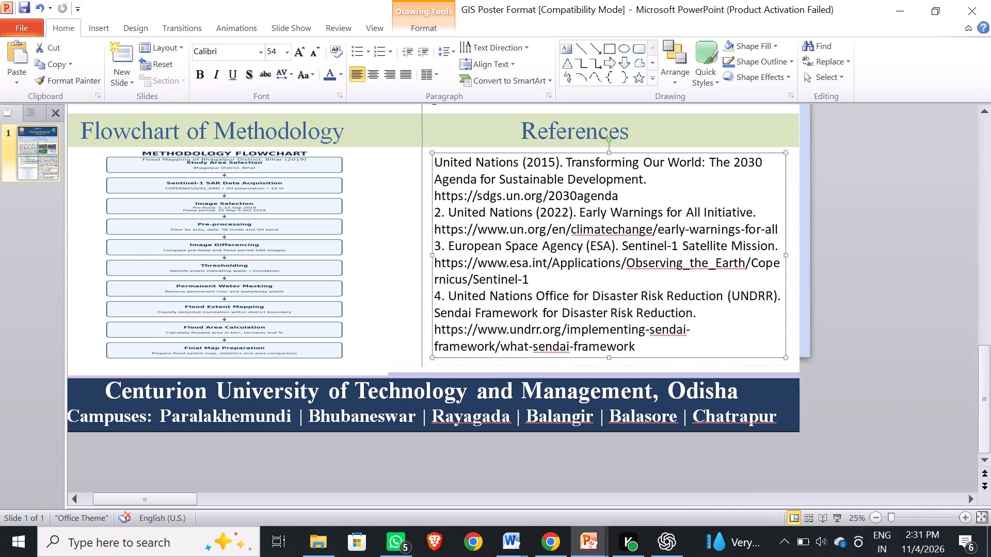
{"action": "left_click", "coordinate": [777, 186]}
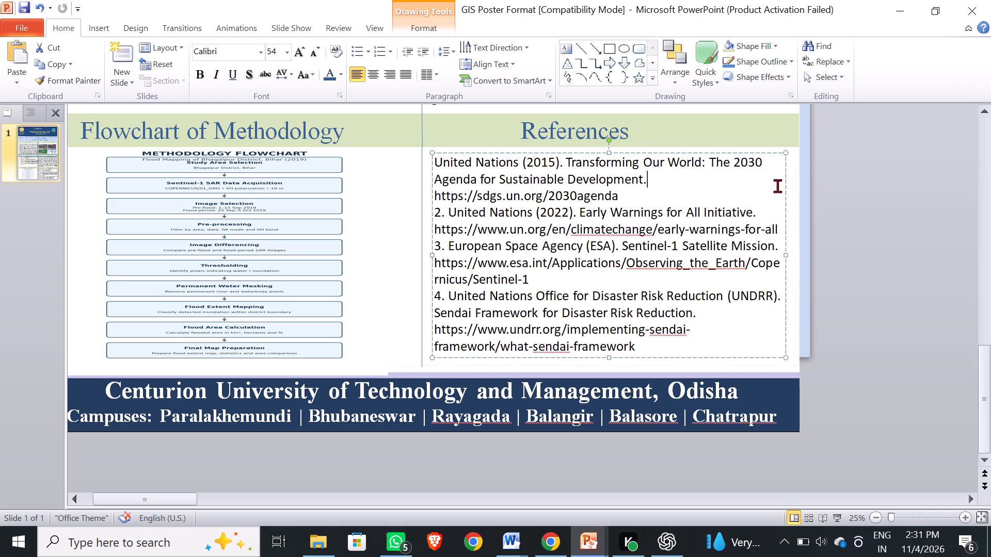
{"action": "left_click", "coordinate": [848, 203]}
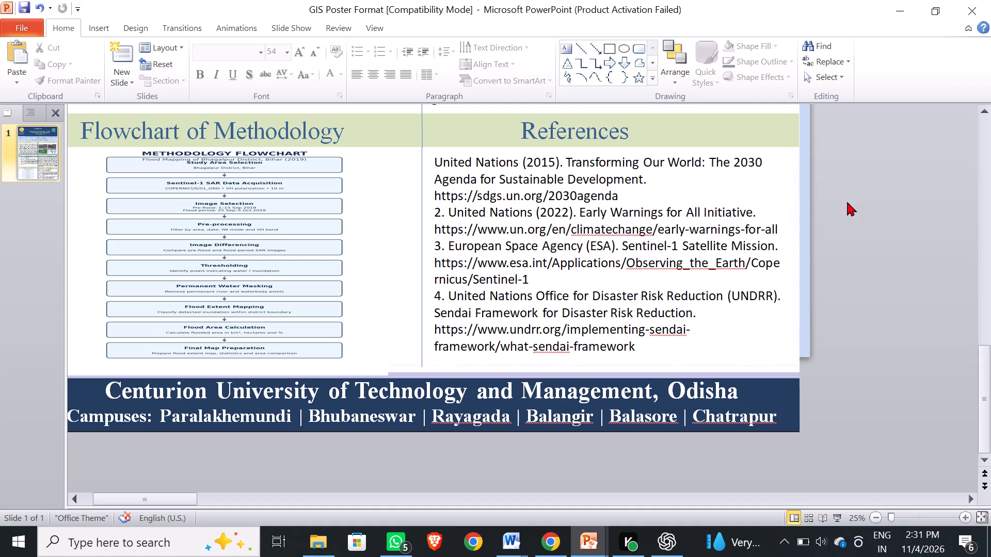
Move the flood map image slightly up and right, placing it just below the Results and Discussion heading.
{"action": "left_click", "coordinate": [792, 340]}
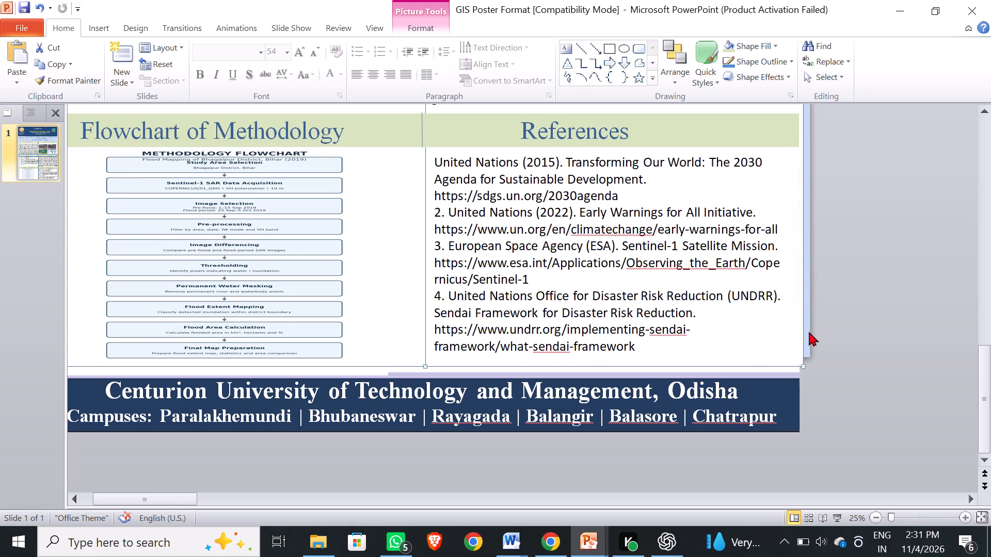
{"action": "scroll", "coordinate": [821, 376], "scroll_direction": "down", "scroll_amount": 1}
{"action": "scroll", "coordinate": [819, 373], "scroll_direction": "up", "scroll_amount": 5}
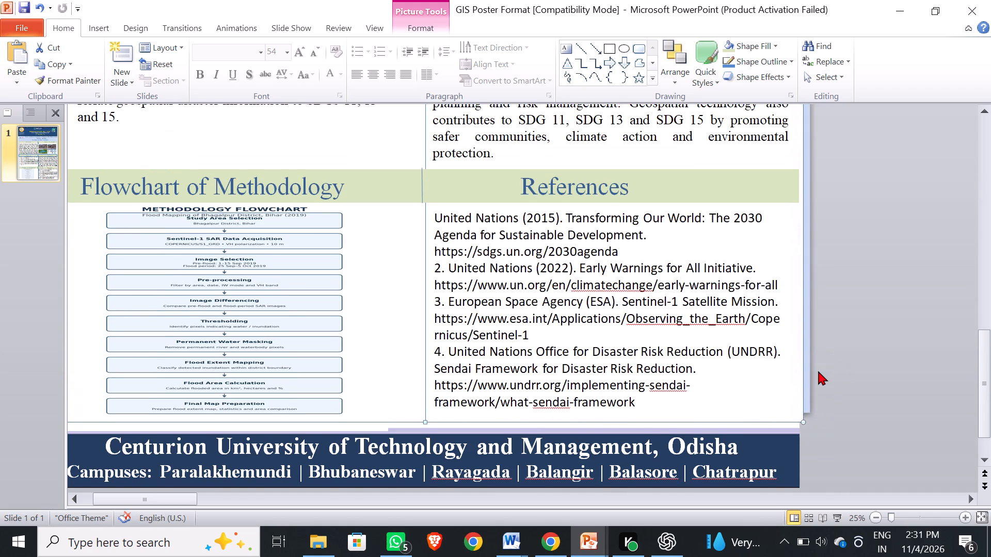
{"action": "scroll", "coordinate": [818, 371], "scroll_direction": "up", "scroll_amount": 15}
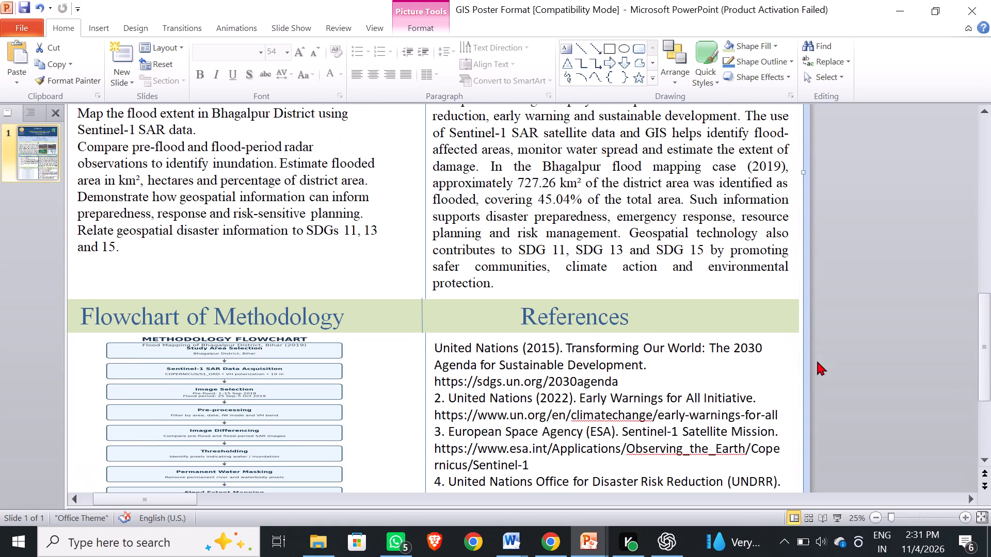
{"action": "scroll", "coordinate": [817, 361], "scroll_direction": "up", "scroll_amount": 20}
{"action": "scroll", "coordinate": [817, 361], "scroll_direction": "up", "scroll_amount": 5}
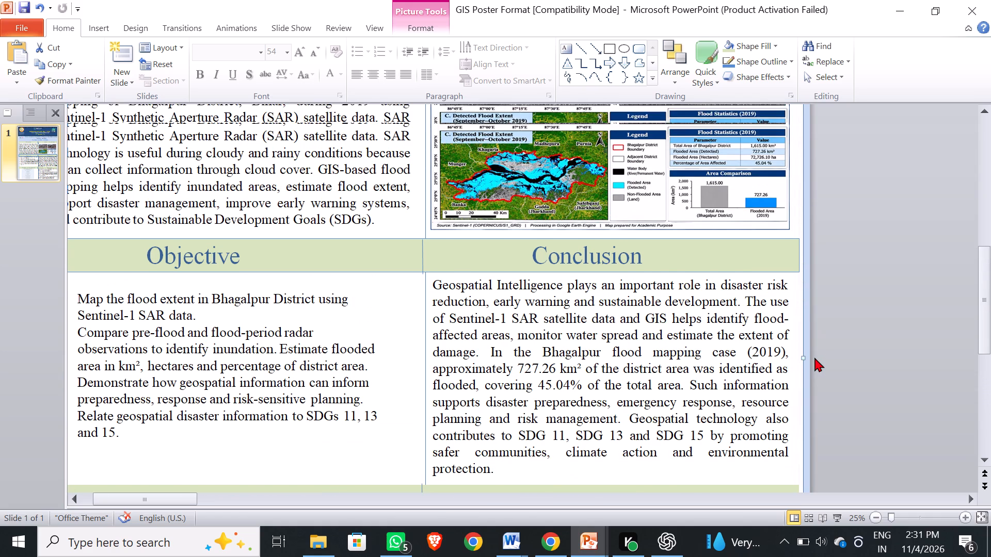
{"action": "scroll", "coordinate": [814, 357], "scroll_direction": "up", "scroll_amount": 16}
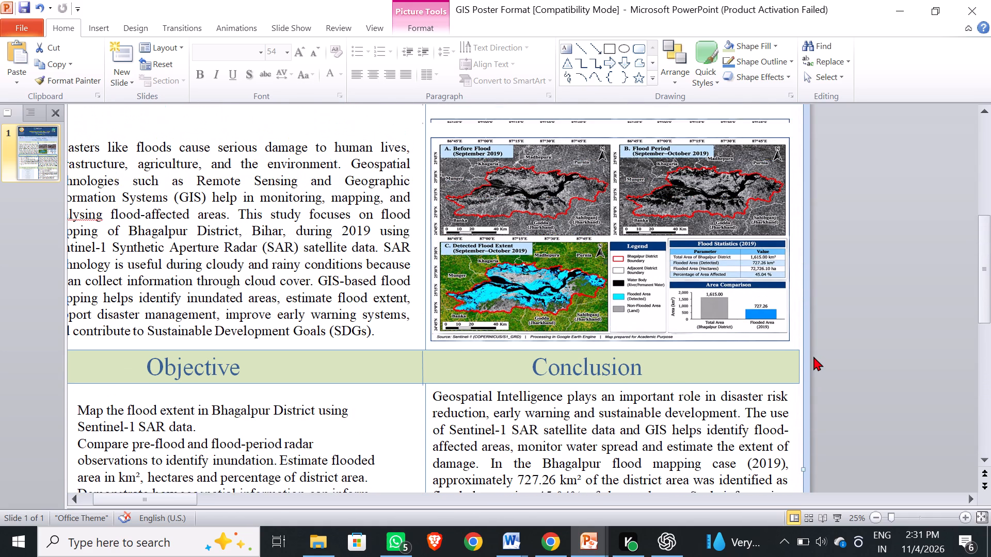
{"action": "scroll", "coordinate": [813, 356], "scroll_direction": "up", "scroll_amount": 11}
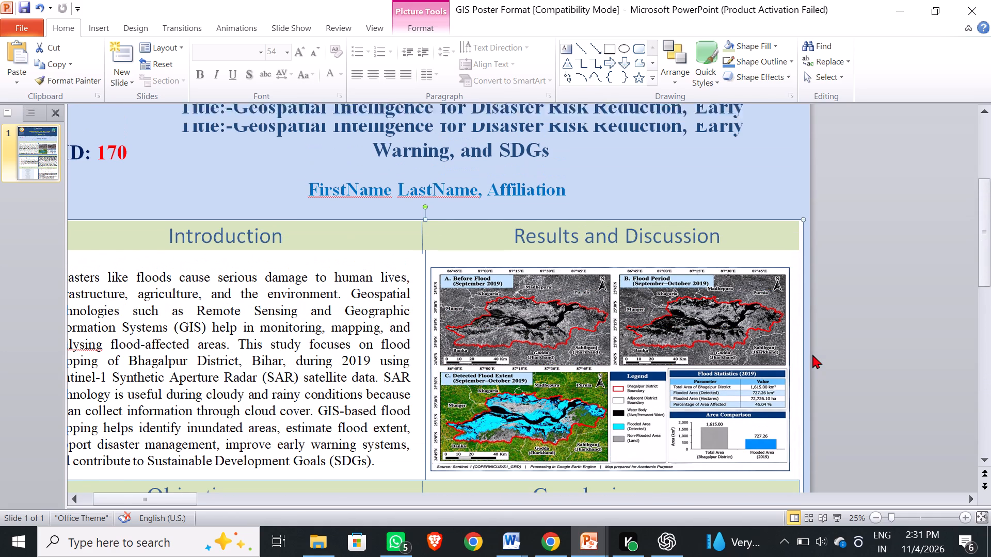
{"action": "scroll", "coordinate": [811, 354], "scroll_direction": "up", "scroll_amount": 1}
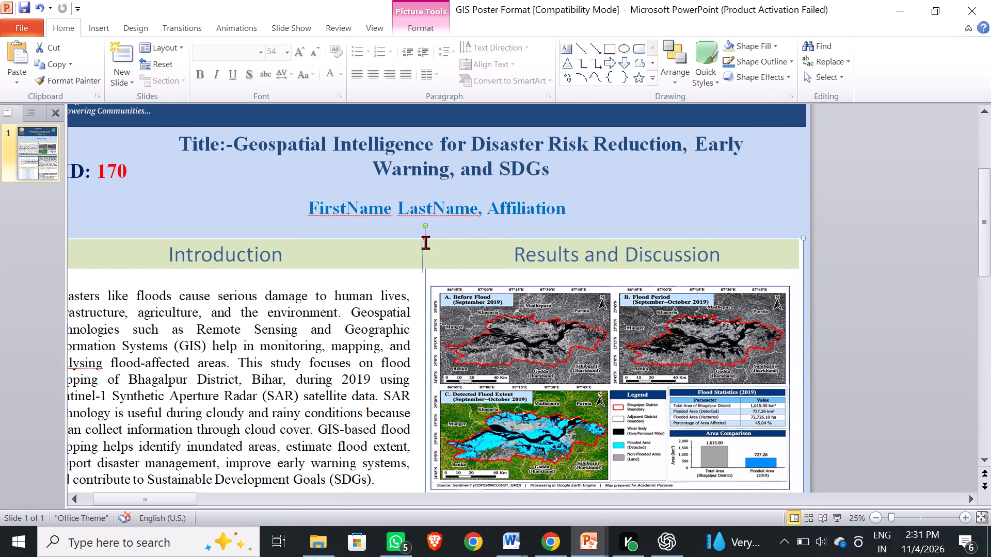
{"action": "left_click_drag", "start_coordinate": [459, 252], "coordinate": [466, 254]}
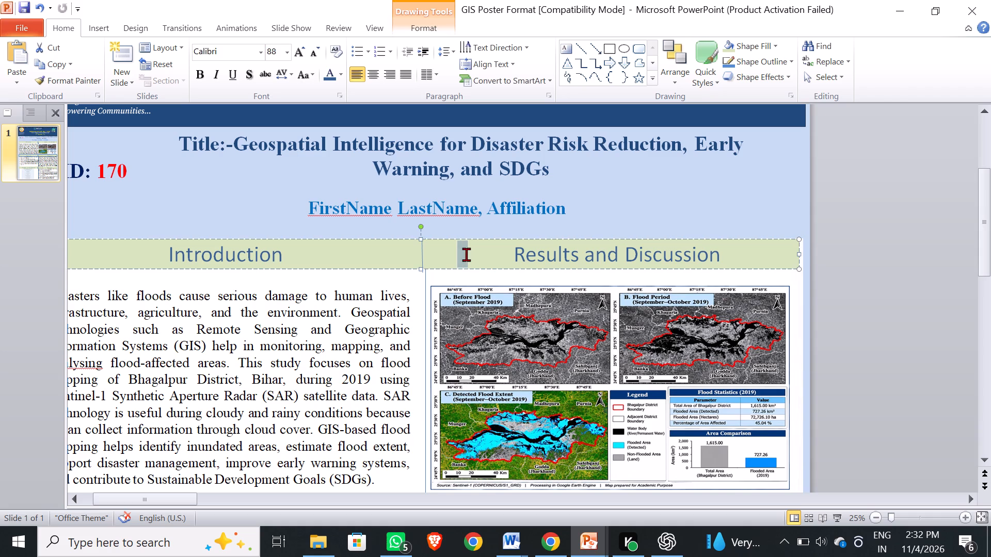
{"action": "left_click_drag", "start_coordinate": [466, 254], "coordinate": [480, 255]}
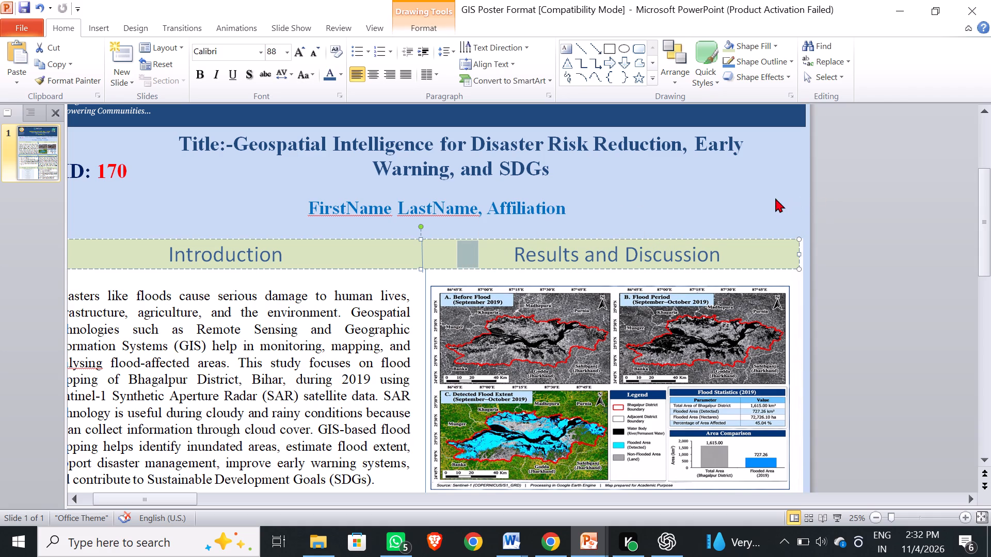
{"action": "left_click", "coordinate": [774, 199]}
{"action": "left_click_drag", "start_coordinate": [582, 308], "coordinate": [604, 304]}
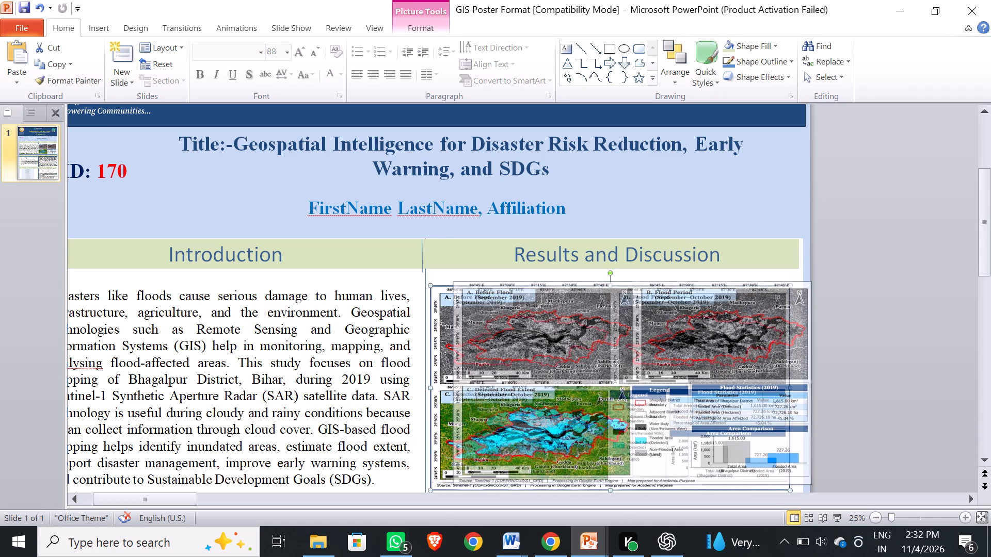
{"action": "left_click_drag", "start_coordinate": [604, 304], "coordinate": [590, 300]}
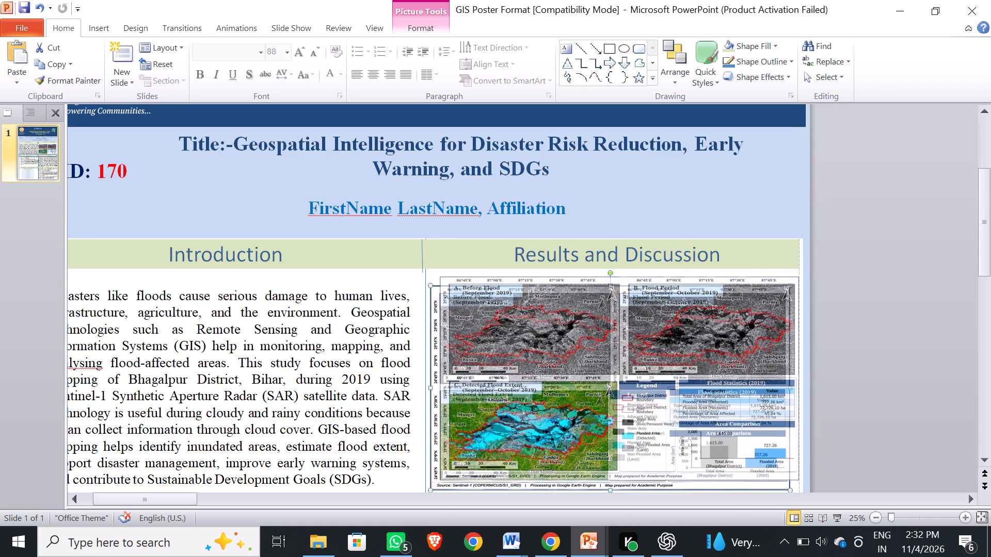
{"action": "left_click_drag", "start_coordinate": [590, 300], "coordinate": [588, 298]}
Move the Introduction text box up and slightly right, so it sits directly below the Introduction heading.
{"action": "scroll", "coordinate": [570, 276], "scroll_direction": "down", "scroll_amount": 1}
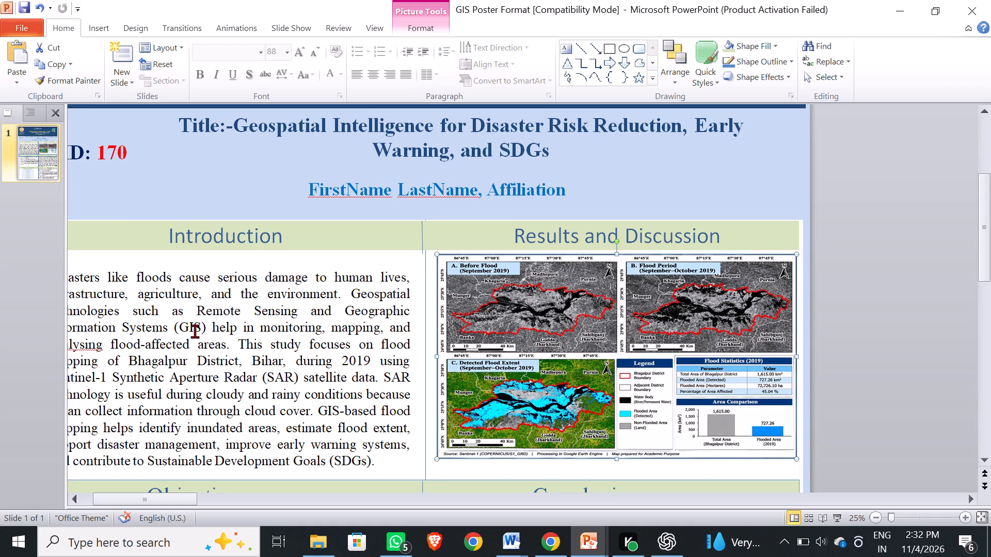
{"action": "left_click", "coordinate": [197, 332]}
{"action": "left_click_drag", "start_coordinate": [194, 268], "coordinate": [203, 270]}
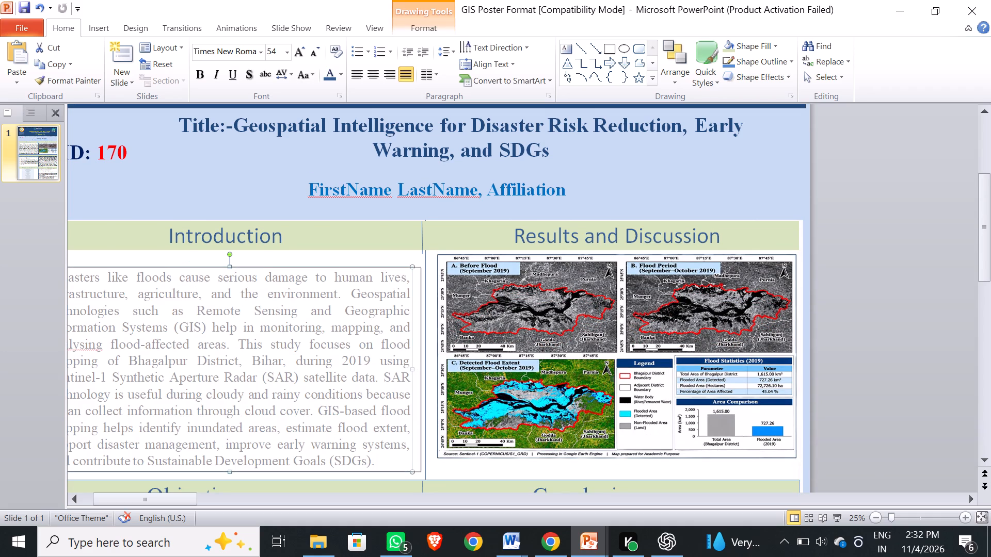
{"action": "left_click_drag", "start_coordinate": [203, 270], "coordinate": [210, 257]}
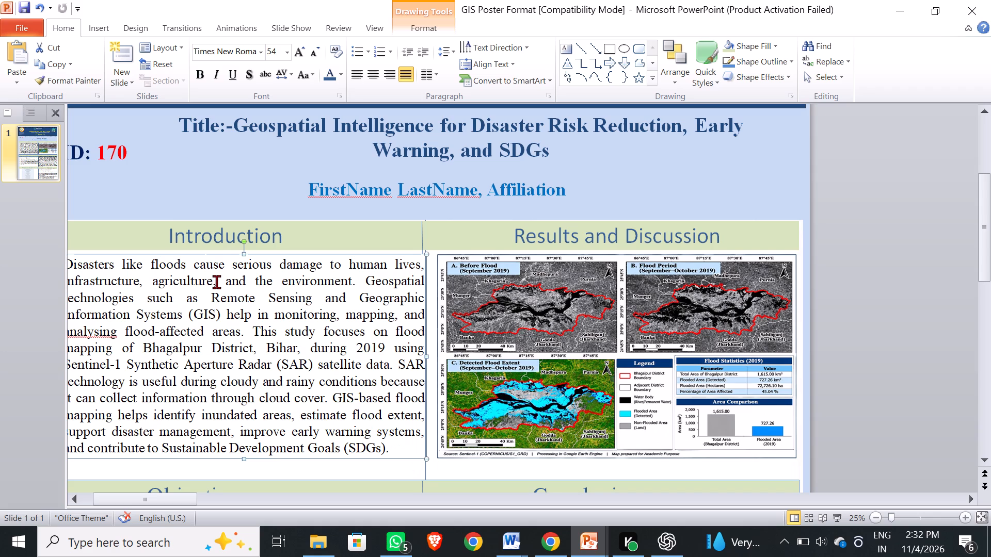
{"action": "left_click", "coordinate": [107, 276]}
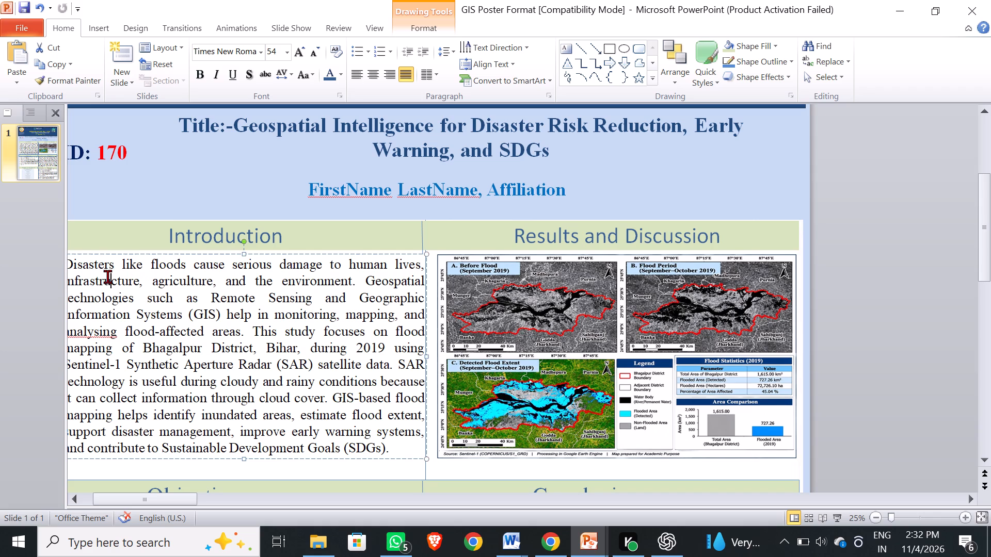
{"action": "left_click", "coordinate": [174, 252]}
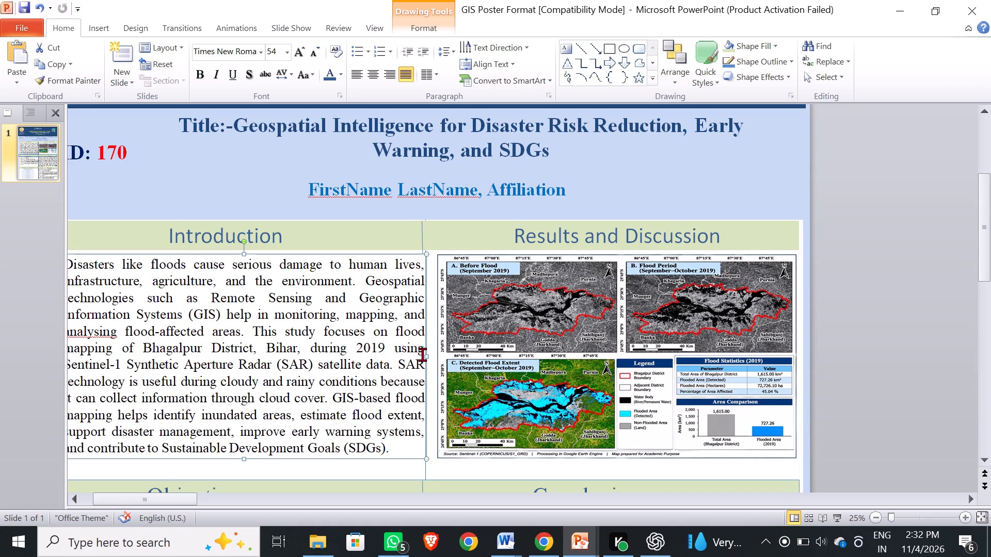
Narrow the Introduction text box from its right side, leaving a gap before the column divider.
{"action": "left_click_drag", "start_coordinate": [425, 357], "coordinate": [421, 357]}
{"action": "left_click", "coordinate": [226, 318]}
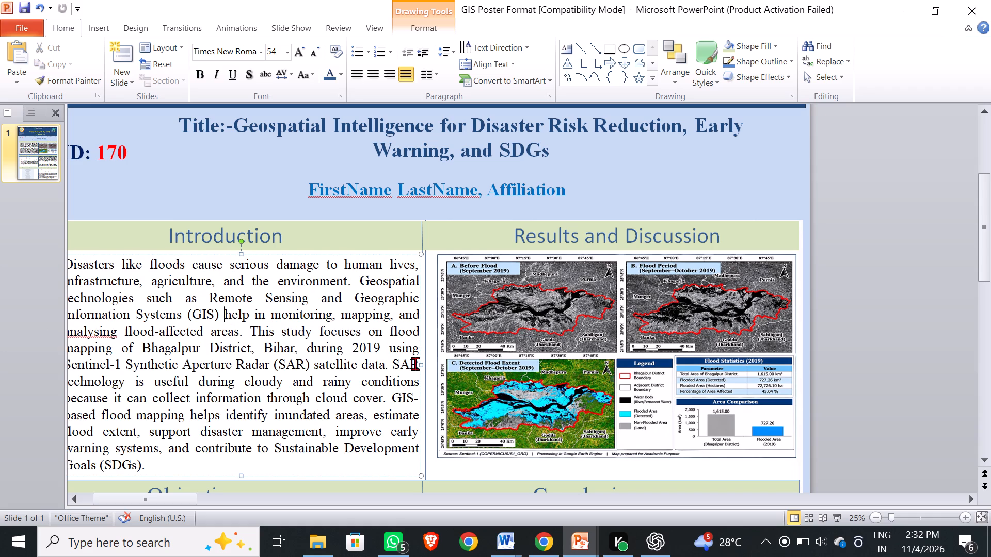
{"action": "left_click_drag", "start_coordinate": [421, 366], "coordinate": [412, 367]}
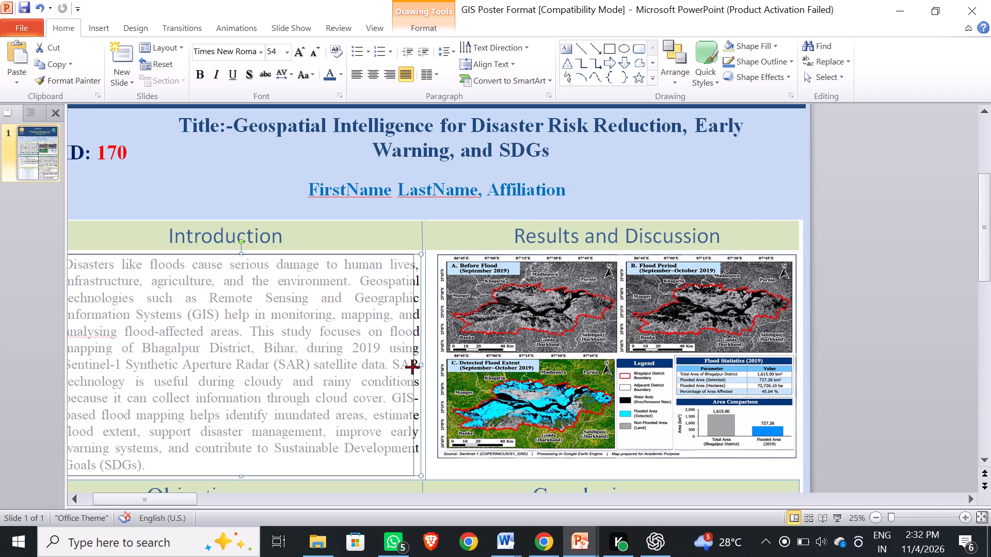
{"action": "left_click_drag", "start_coordinate": [412, 367], "coordinate": [405, 364]}
{"action": "left_click", "coordinate": [274, 349]}
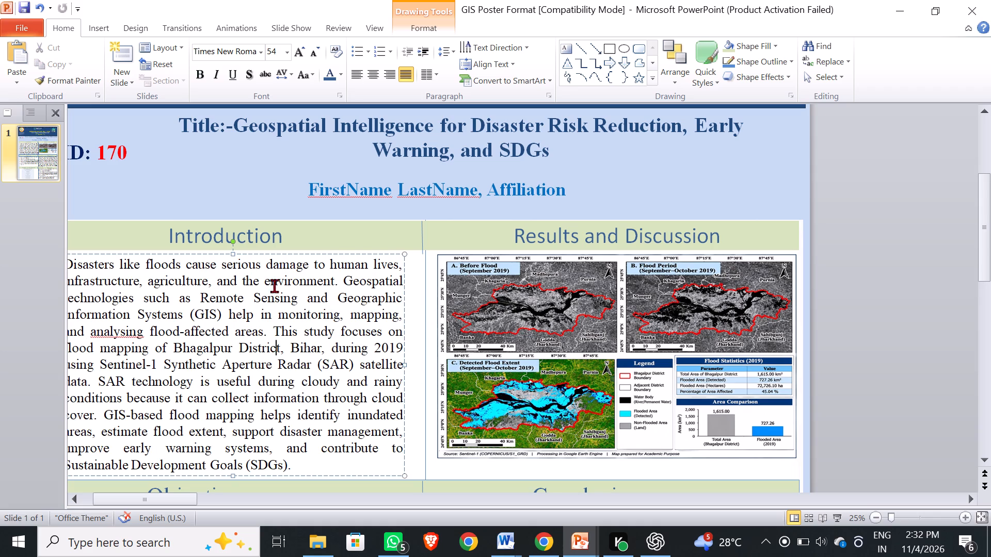
Shift the Introduction text box slightly right, keeping it below its heading with a small gap before the column divider.
{"action": "left_click_drag", "start_coordinate": [290, 255], "coordinate": [308, 256]}
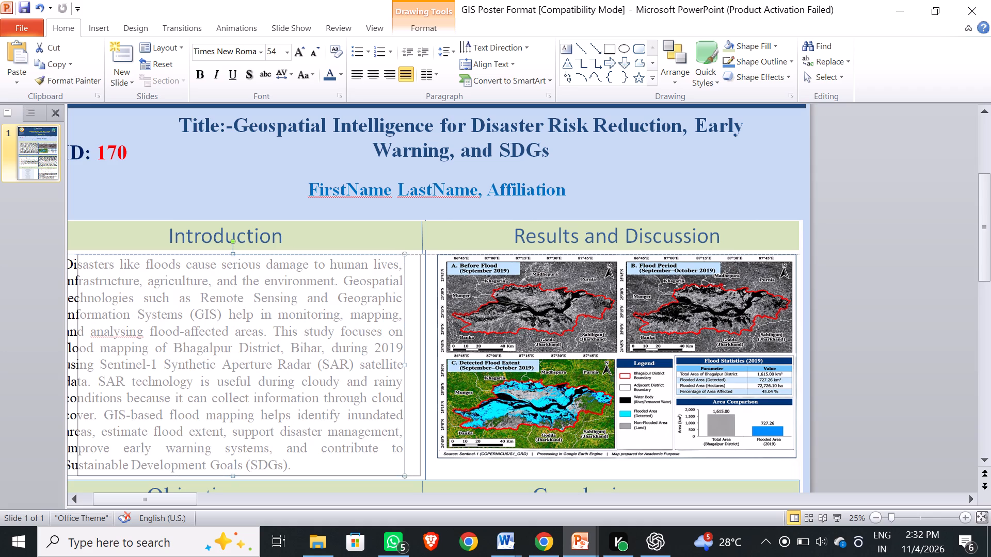
{"action": "left_click_drag", "start_coordinate": [308, 256], "coordinate": [306, 255]}
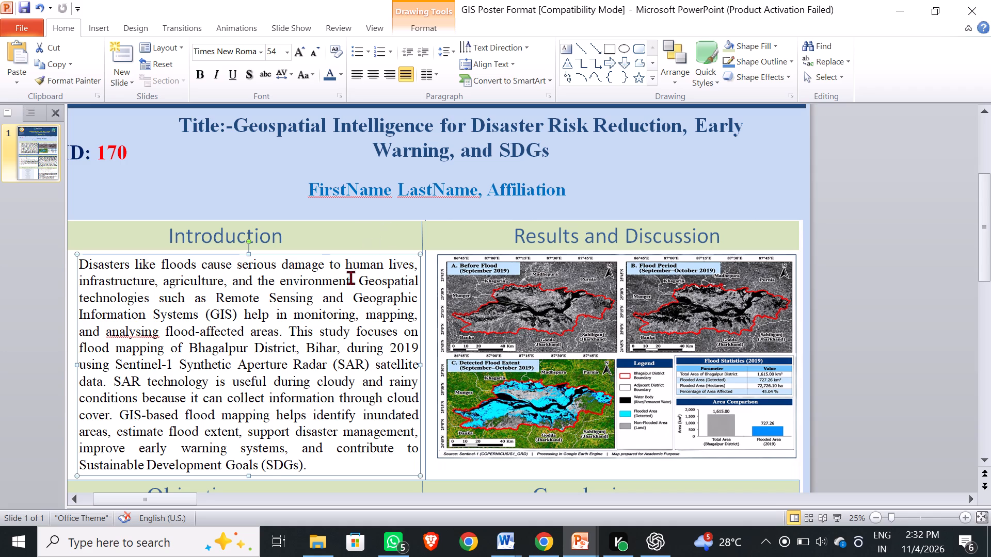
{"action": "left_click", "coordinate": [303, 299]}
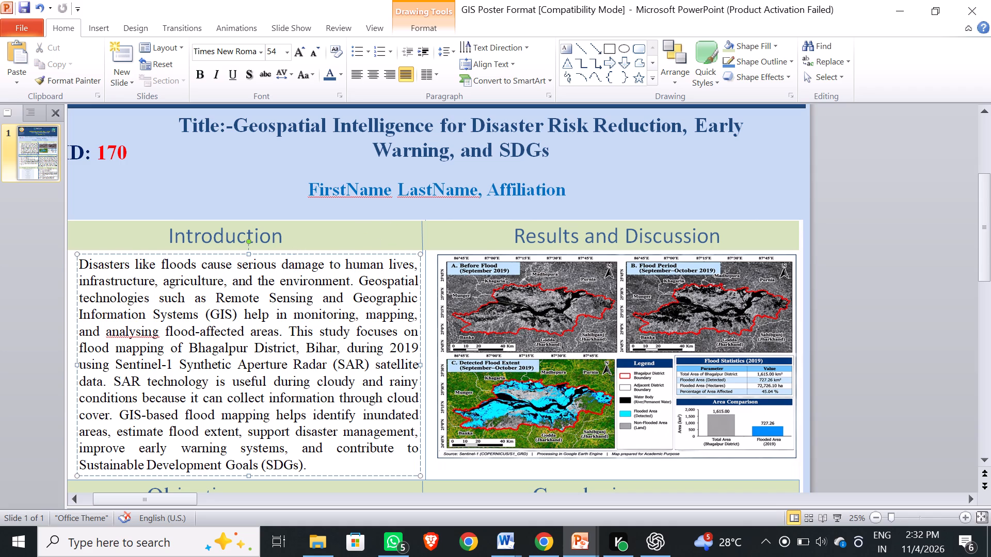
{"action": "left_click_drag", "start_coordinate": [298, 254], "coordinate": [291, 253]}
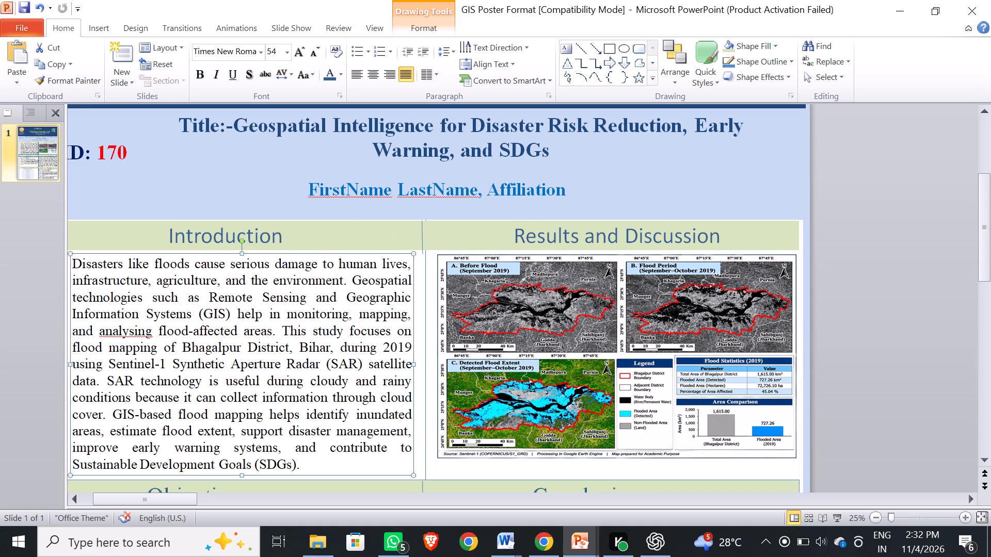
Undo the recent moves and resizing of the Introduction text box, flood map image and background picture, back to the References text edits.
{"action": "scroll", "coordinate": [454, 209], "scroll_direction": "up", "scroll_amount": 4}
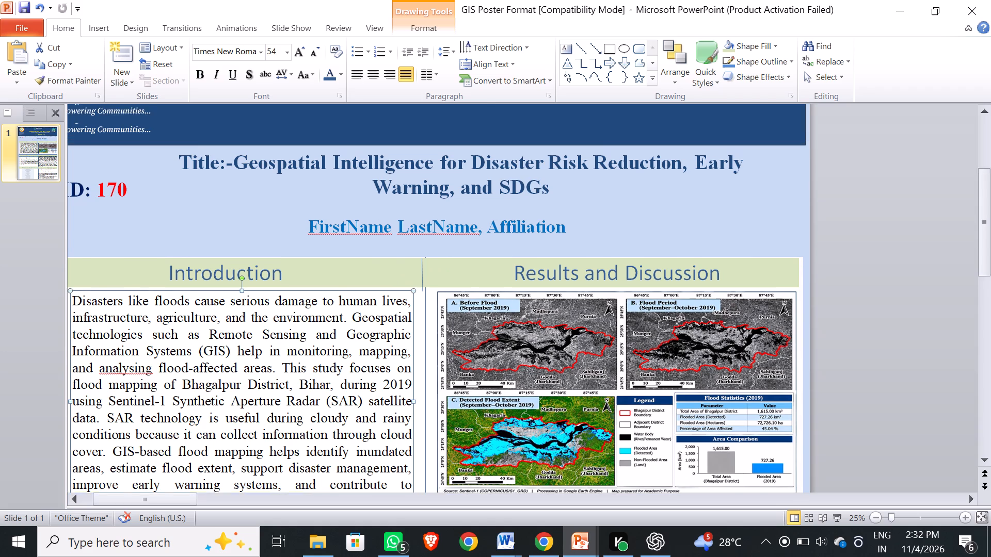
{"action": "scroll", "coordinate": [454, 209], "scroll_direction": "up", "scroll_amount": 11}
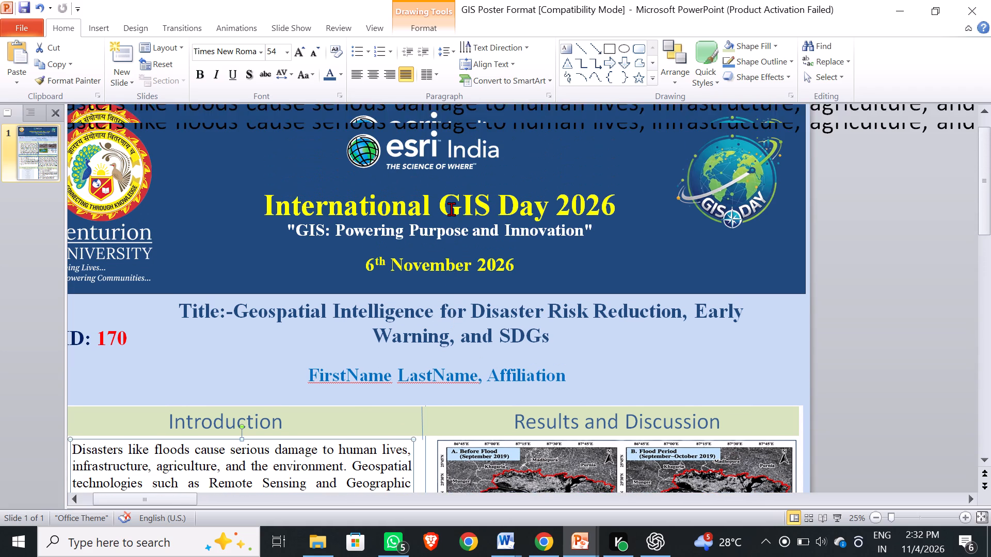
{"action": "scroll", "coordinate": [451, 209], "scroll_direction": "up", "scroll_amount": 3}
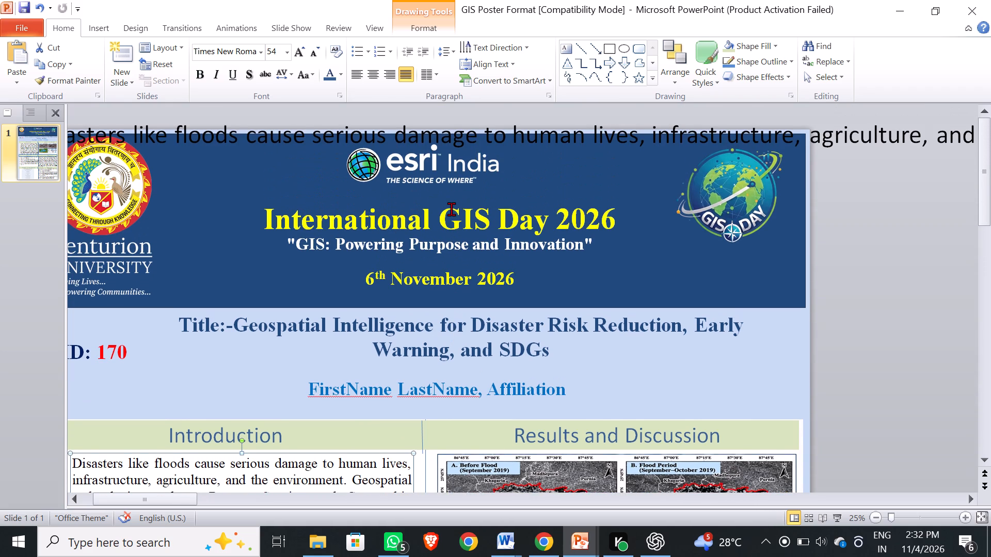
{"action": "left_click", "coordinate": [39, 8]}
{"action": "left_click", "coordinate": [39, 8]}
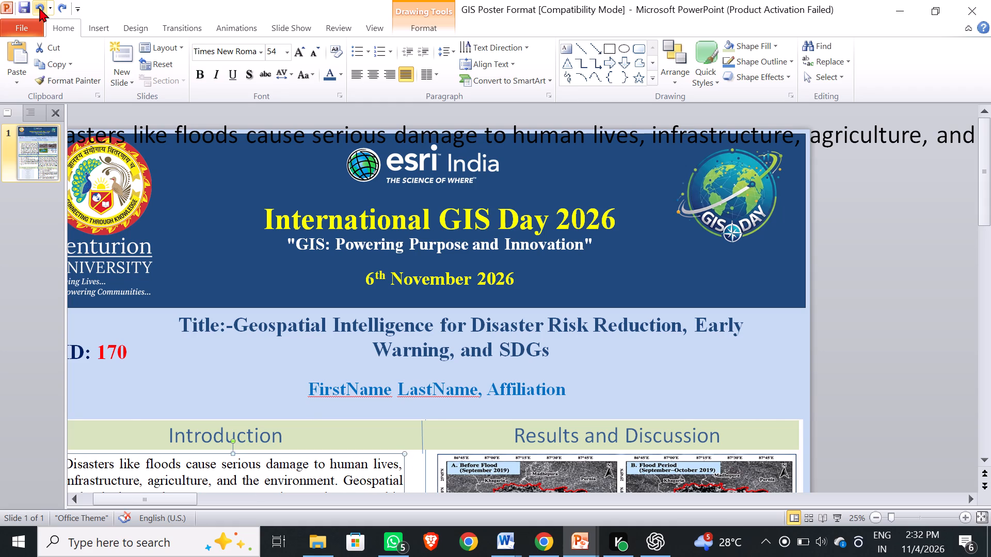
{"action": "left_click", "coordinate": [39, 8]}
{"action": "left_click", "coordinate": [39, 8]}
{"action": "left_click", "coordinate": [39, 8]}
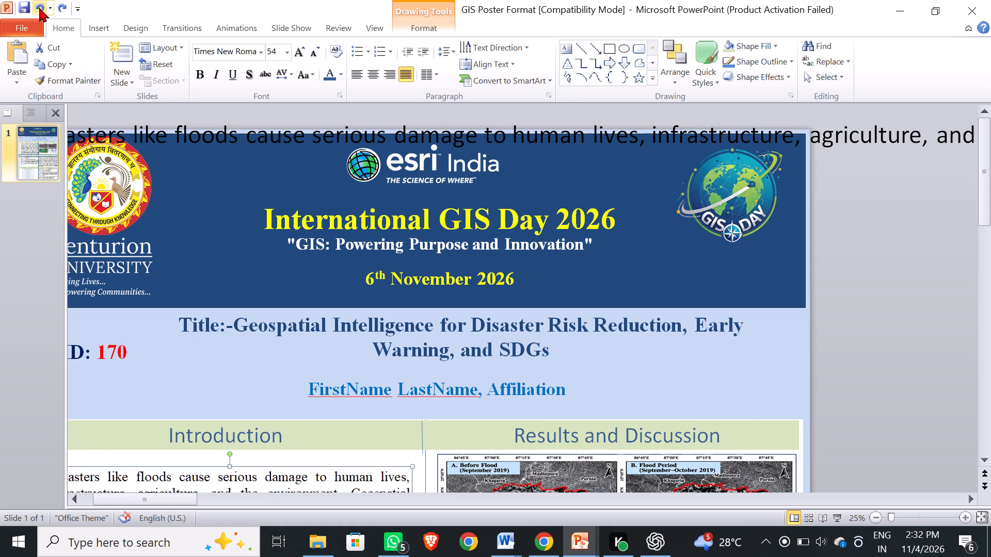
{"action": "left_click", "coordinate": [39, 8]}
{"action": "left_click", "coordinate": [39, 8]}
{"action": "left_click", "coordinate": [39, 8]}
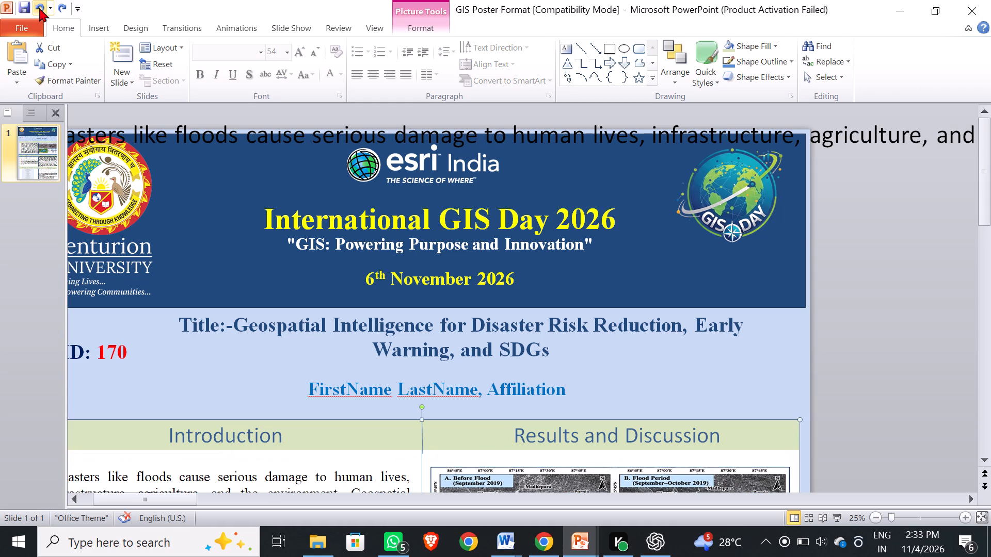
{"action": "left_click", "coordinate": [39, 8]}
{"action": "left_click", "coordinate": [40, 8]}
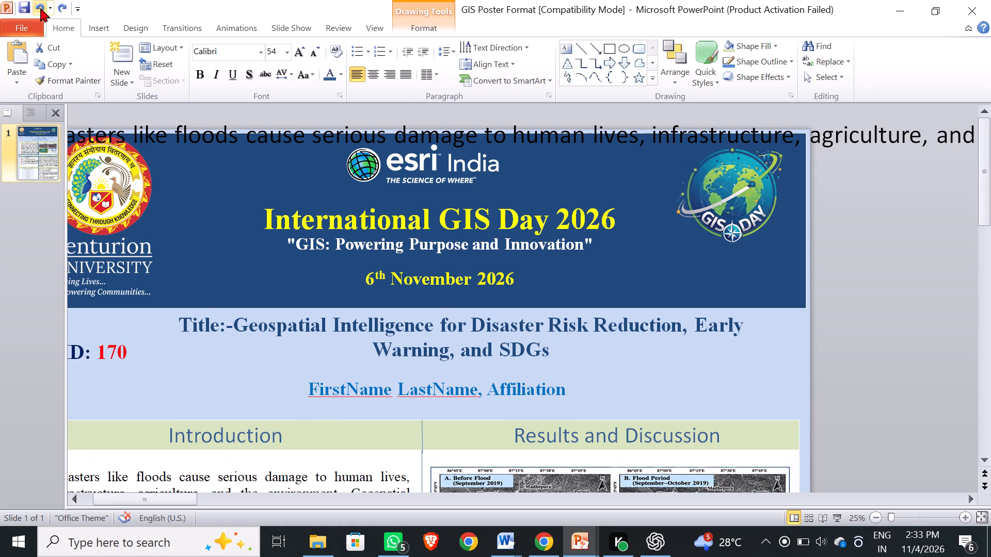
{"action": "left_click", "coordinate": [40, 8]}
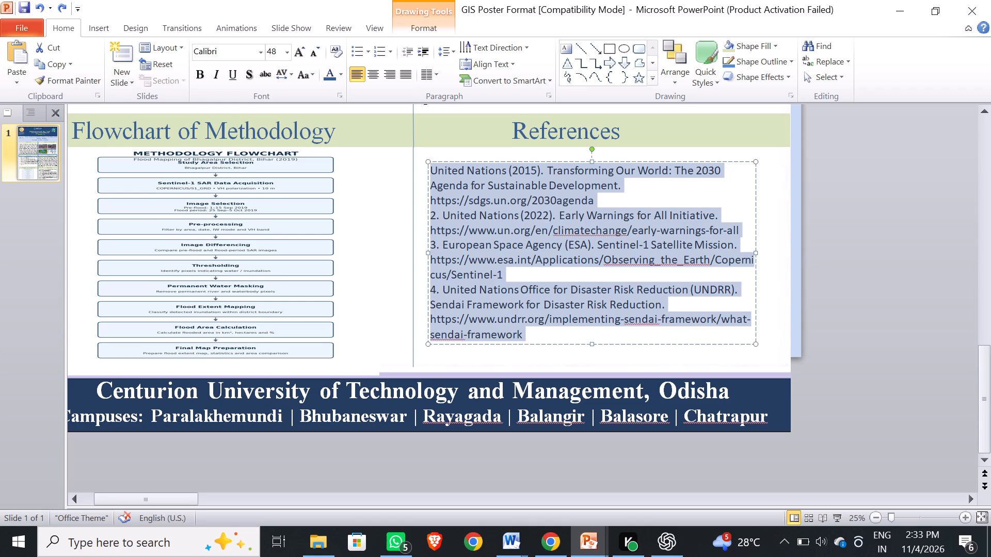
Look over the poster from the References section up to the Introduction and Results and Discussion sections.
{"action": "scroll", "coordinate": [449, 305], "scroll_direction": "up", "scroll_amount": 19}
{"action": "scroll", "coordinate": [440, 291], "scroll_direction": "up", "scroll_amount": 18}
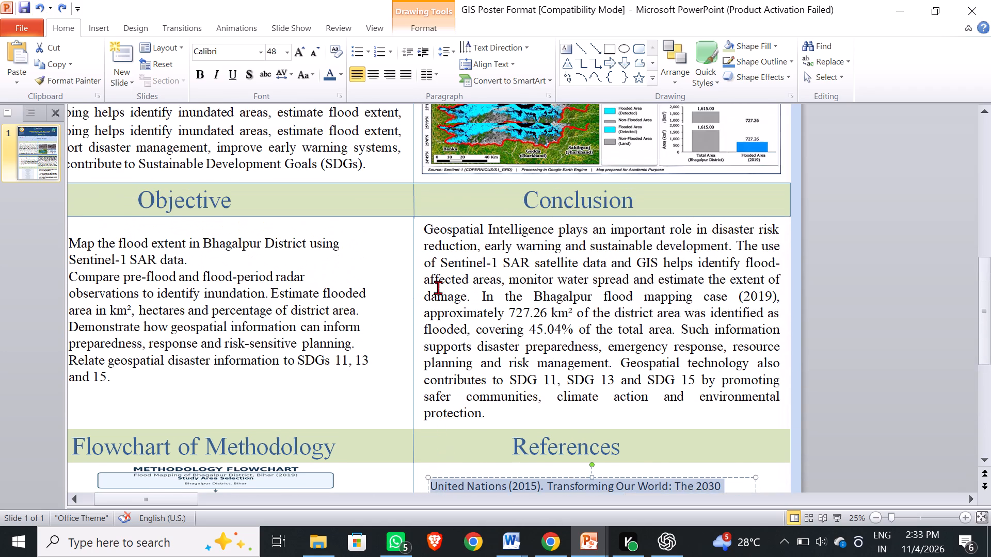
{"action": "scroll", "coordinate": [438, 287], "scroll_direction": "up", "scroll_amount": 11}
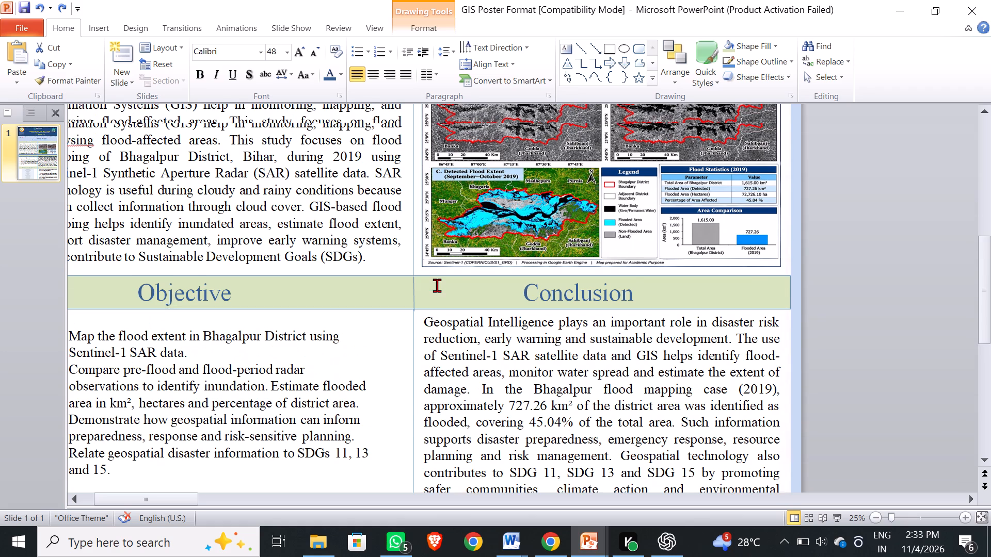
{"action": "scroll", "coordinate": [437, 285], "scroll_direction": "up", "scroll_amount": 11}
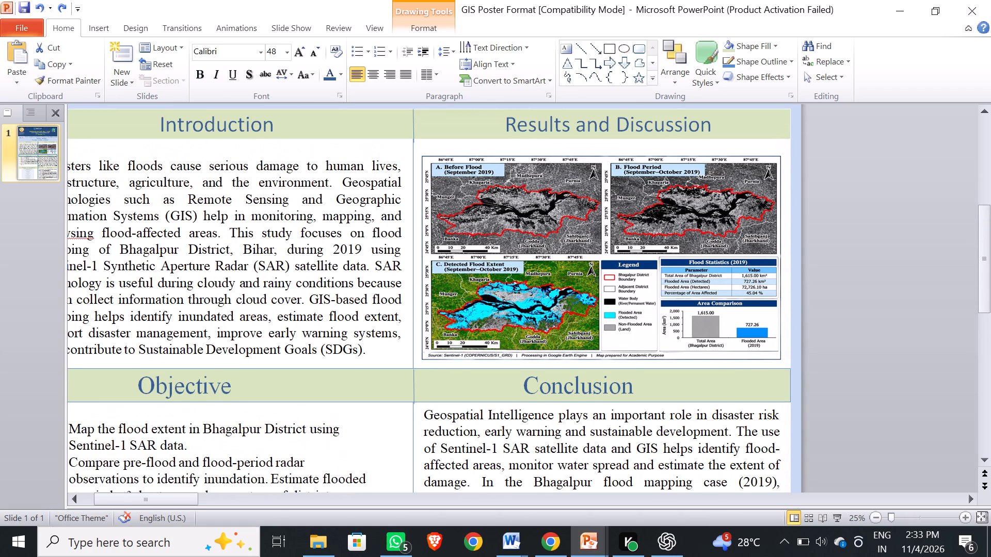
Undo the font size changes and pasted references in the References text box, back to the earliest available state.
{"action": "left_click", "coordinate": [37, 9]}
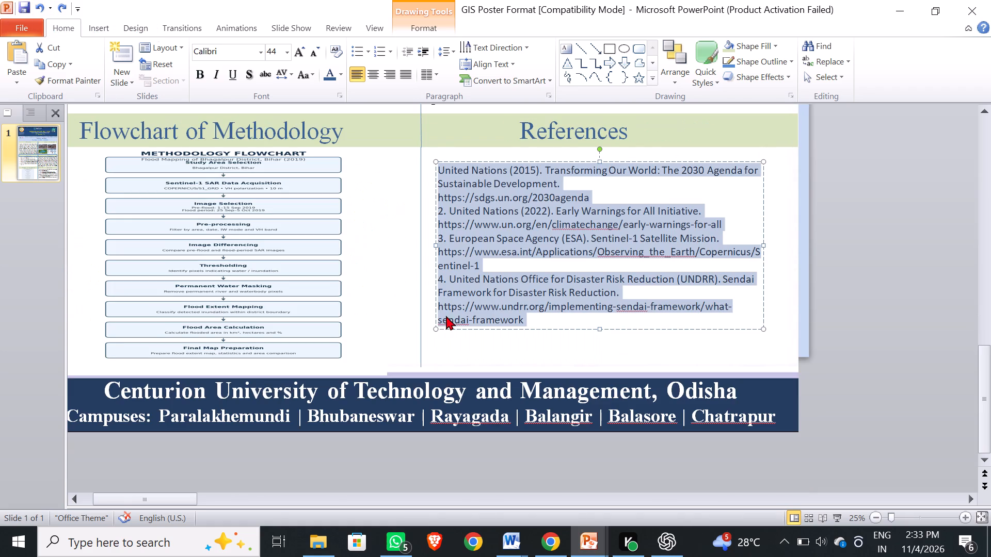
{"action": "left_click", "coordinate": [36, 5]}
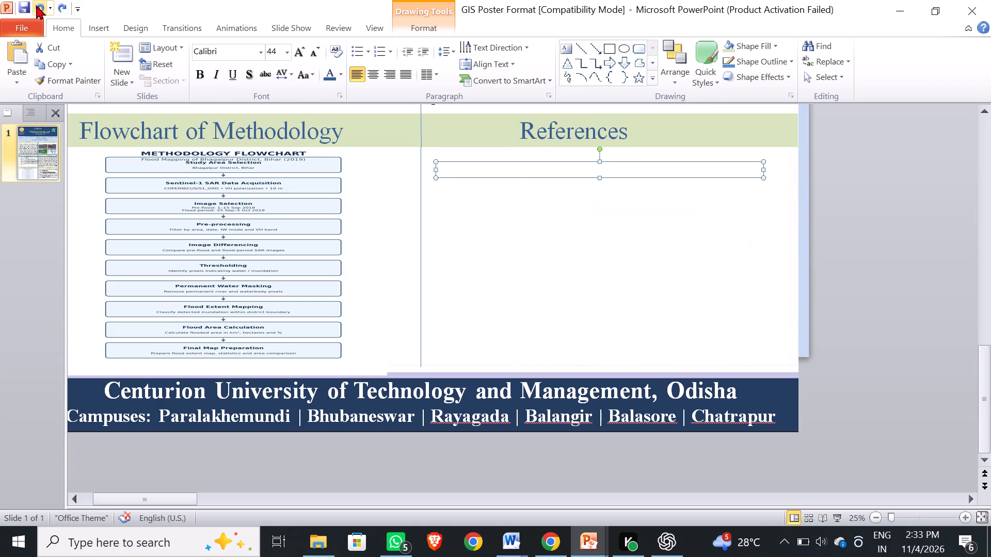
{"action": "left_click", "coordinate": [36, 5]}
{"action": "left_click", "coordinate": [36, 5]}
{"action": "left_click", "coordinate": [36, 5]}
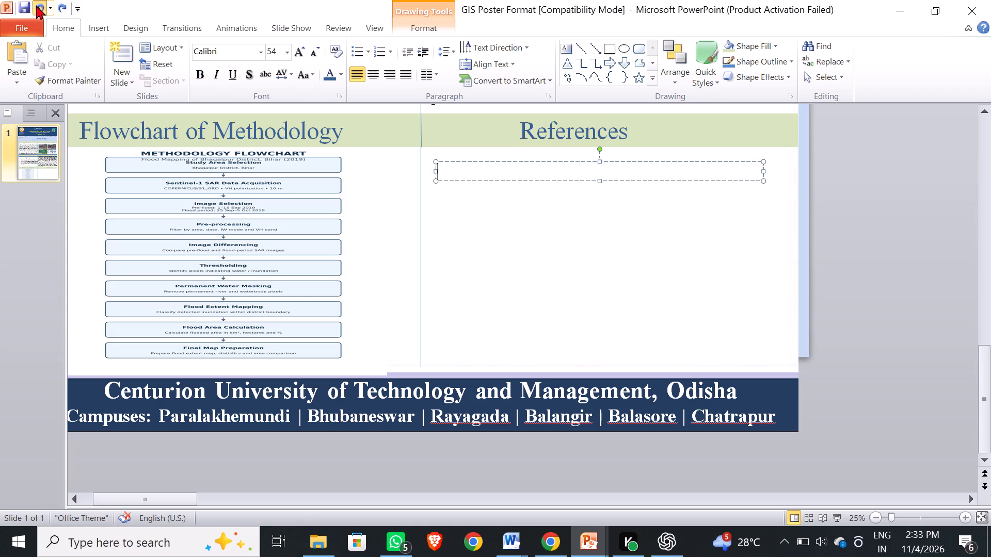
{"action": "left_click", "coordinate": [36, 5]}
{"action": "left_click", "coordinate": [36, 5]}
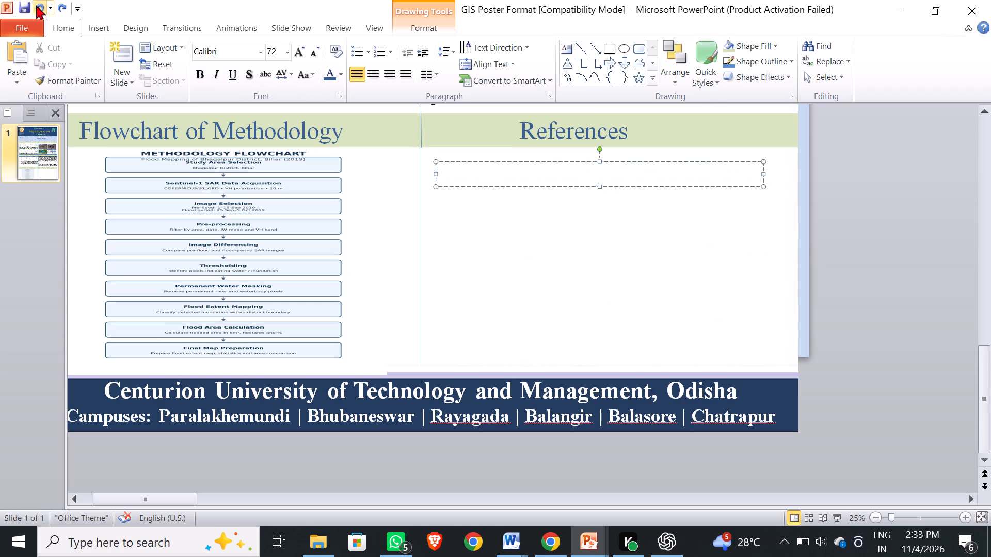
{"action": "left_click", "coordinate": [36, 5]}
{"action": "left_click", "coordinate": [36, 5]}
{"action": "left_click", "coordinate": [36, 5]}
{"action": "left_click", "coordinate": [36, 5]}
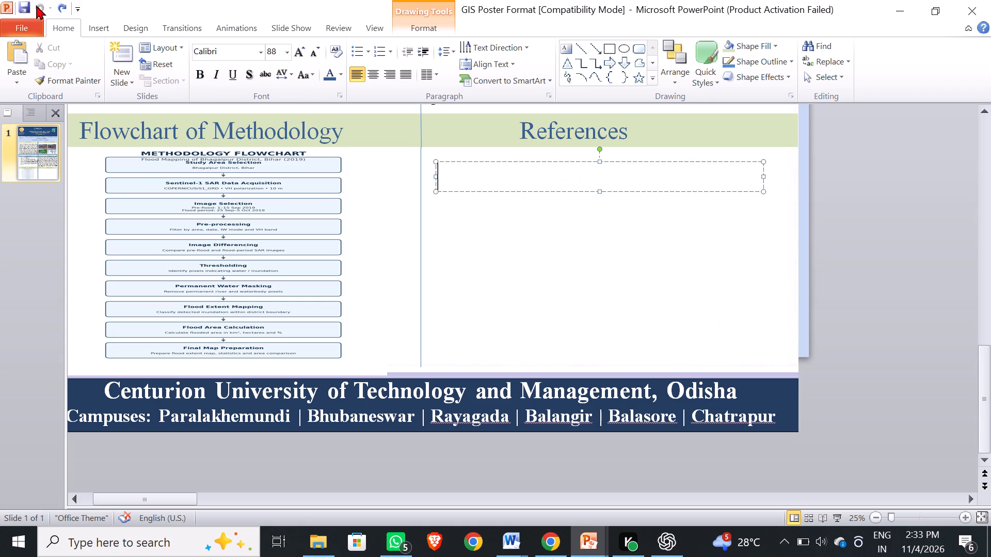
{"action": "left_click", "coordinate": [36, 5]}
{"action": "left_click", "coordinate": [36, 5]}
{"action": "left_click", "coordinate": [36, 5]}
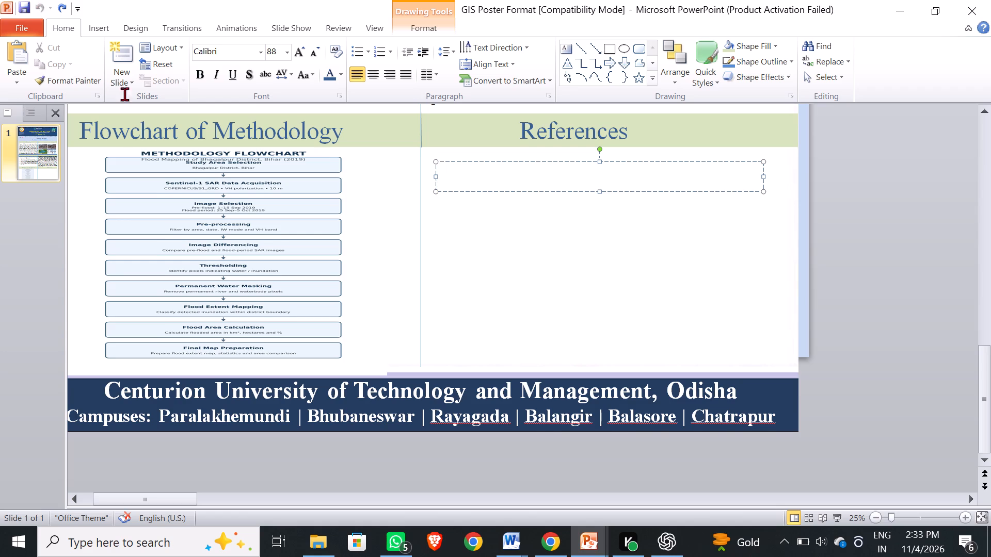
Review the poster from the References section up to the title and affiliation lines.
{"action": "scroll", "coordinate": [415, 221], "scroll_direction": "up", "scroll_amount": 15}
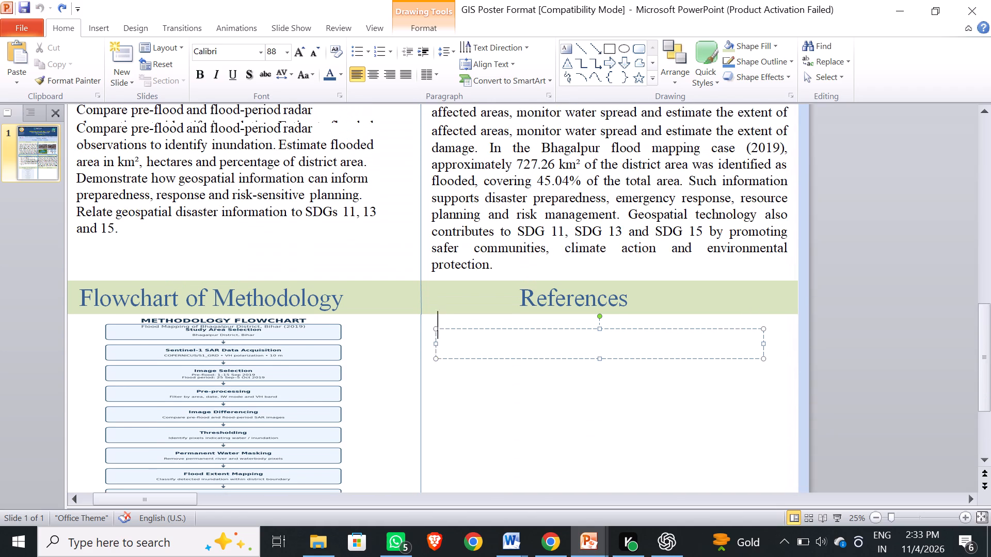
{"action": "scroll", "coordinate": [420, 198], "scroll_direction": "up", "scroll_amount": 16}
{"action": "scroll", "coordinate": [414, 192], "scroll_direction": "up", "scroll_amount": 6}
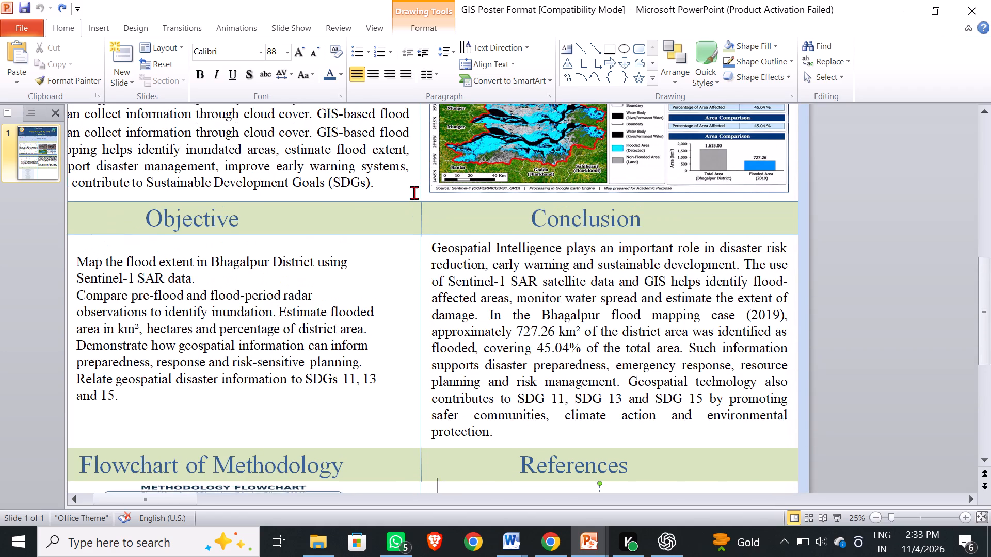
{"action": "scroll", "coordinate": [414, 192], "scroll_direction": "up", "scroll_amount": 1}
{"action": "scroll", "coordinate": [414, 191], "scroll_direction": "down", "scroll_amount": 1}
{"action": "scroll", "coordinate": [414, 191], "scroll_direction": "up", "scroll_amount": 13}
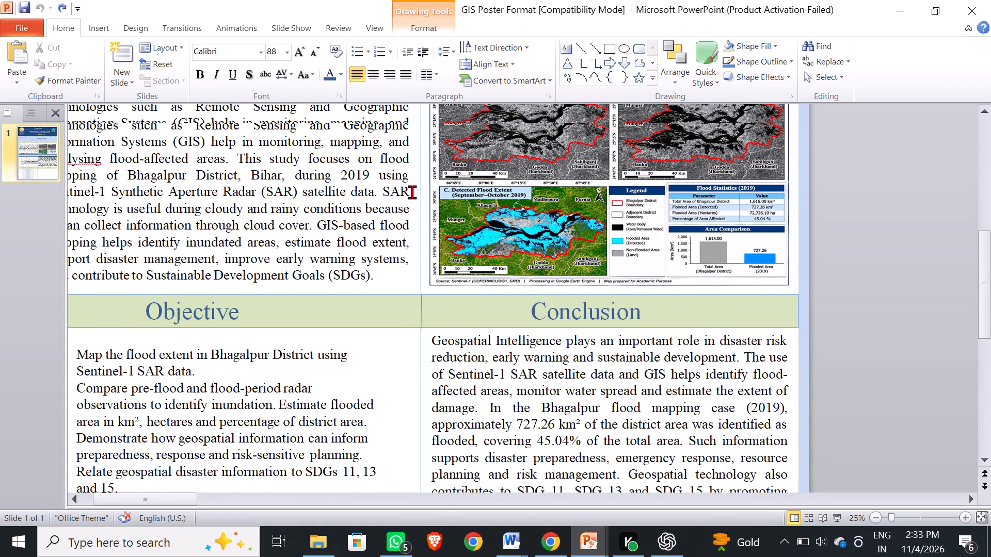
{"action": "scroll", "coordinate": [412, 192], "scroll_direction": "up", "scroll_amount": 15}
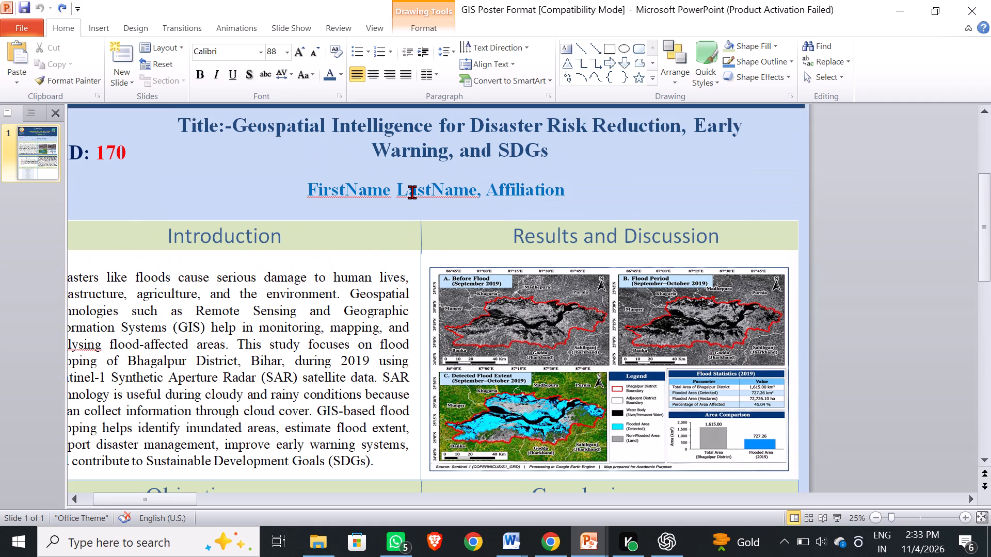
{"action": "scroll", "coordinate": [412, 192], "scroll_direction": "up", "scroll_amount": 2}
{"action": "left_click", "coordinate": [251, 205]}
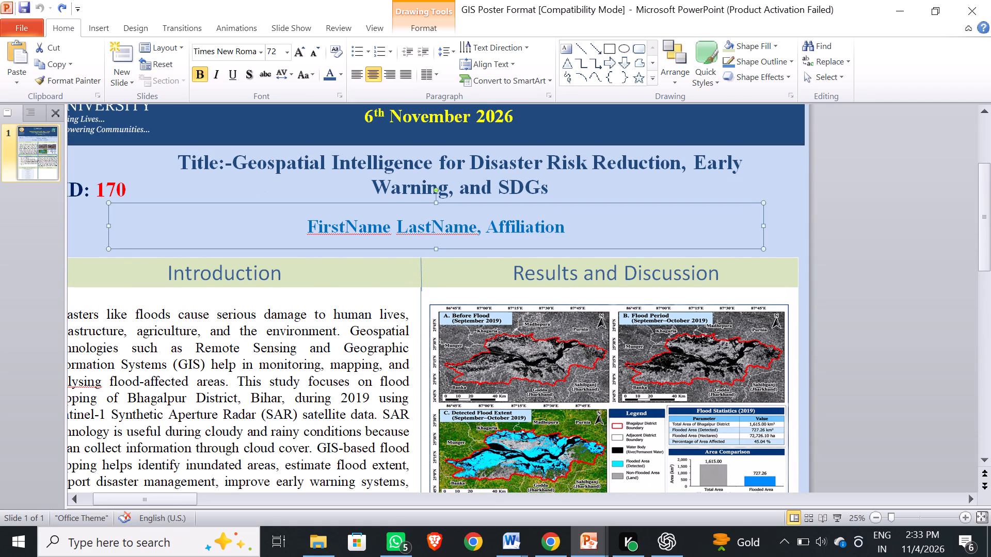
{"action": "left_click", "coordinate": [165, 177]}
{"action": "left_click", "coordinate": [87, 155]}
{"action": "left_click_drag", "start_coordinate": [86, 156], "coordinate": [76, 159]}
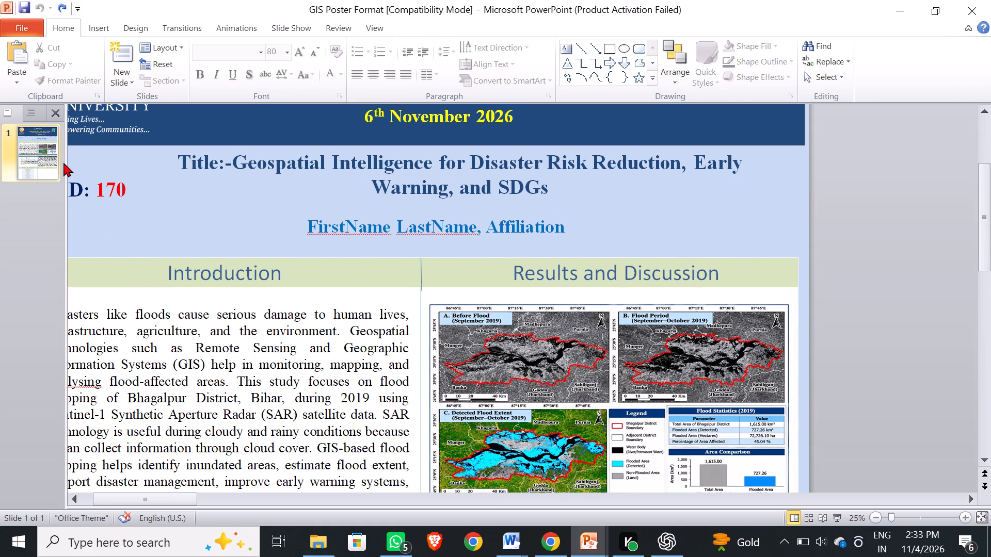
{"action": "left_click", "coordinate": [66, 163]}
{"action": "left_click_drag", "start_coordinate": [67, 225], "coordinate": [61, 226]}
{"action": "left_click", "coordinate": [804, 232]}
Move the white background picture behind the Introduction and Results and Discussion sections slightly right, towards the poster's right edge.
{"action": "left_click_drag", "start_coordinate": [797, 304], "coordinate": [803, 304]}
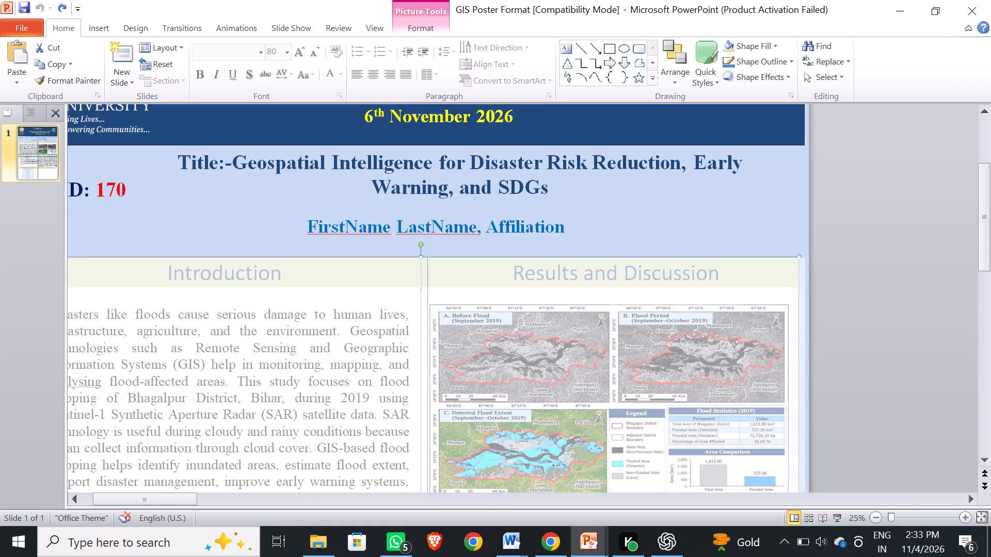
{"action": "left_click_drag", "start_coordinate": [803, 304], "coordinate": [804, 303]}
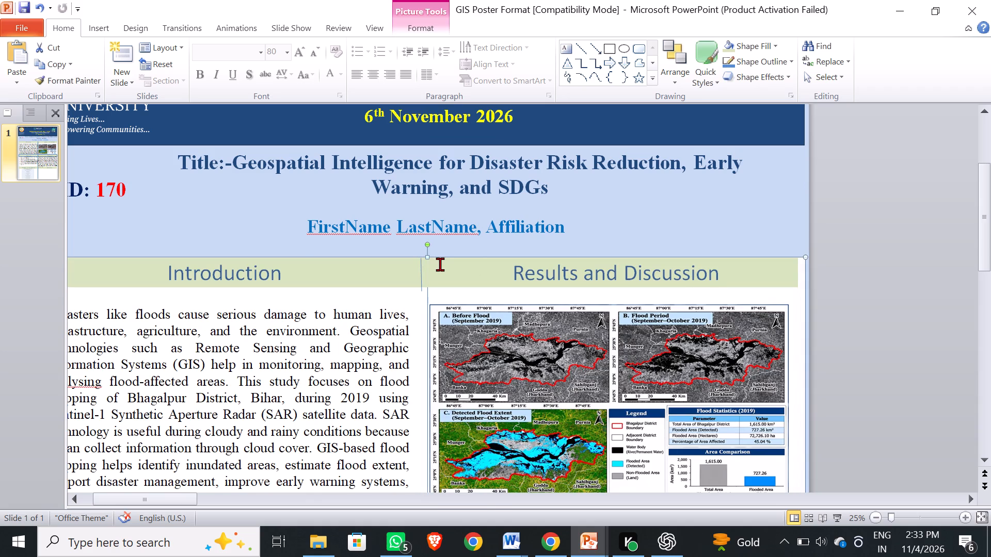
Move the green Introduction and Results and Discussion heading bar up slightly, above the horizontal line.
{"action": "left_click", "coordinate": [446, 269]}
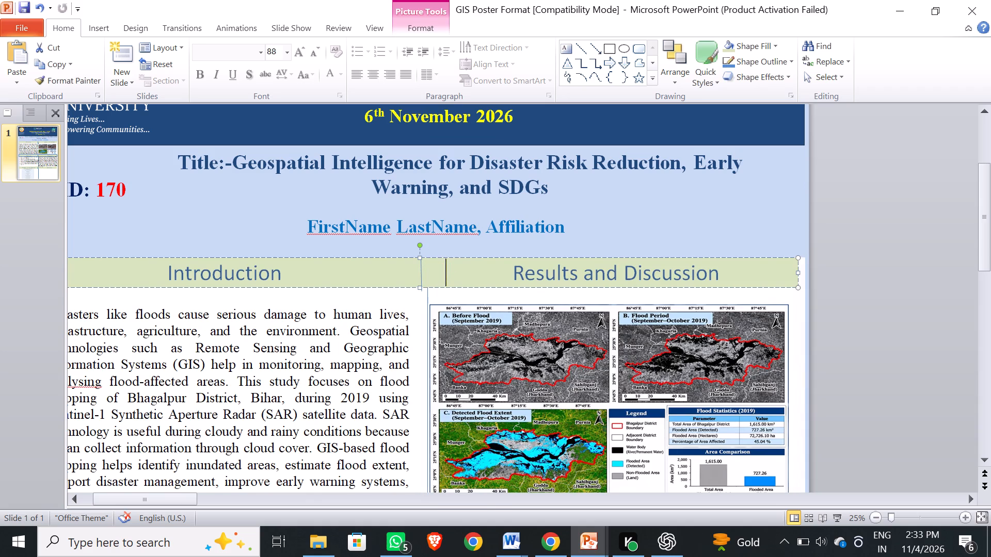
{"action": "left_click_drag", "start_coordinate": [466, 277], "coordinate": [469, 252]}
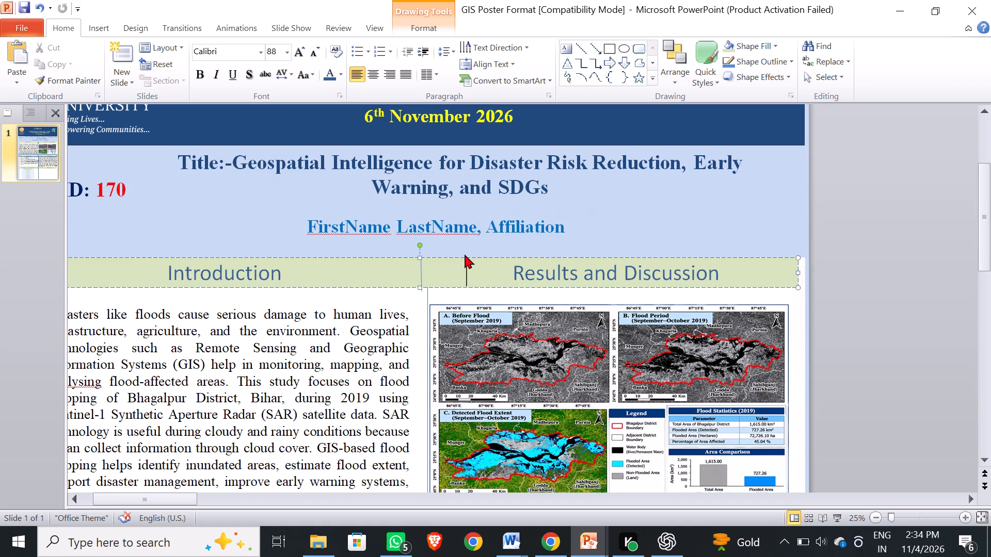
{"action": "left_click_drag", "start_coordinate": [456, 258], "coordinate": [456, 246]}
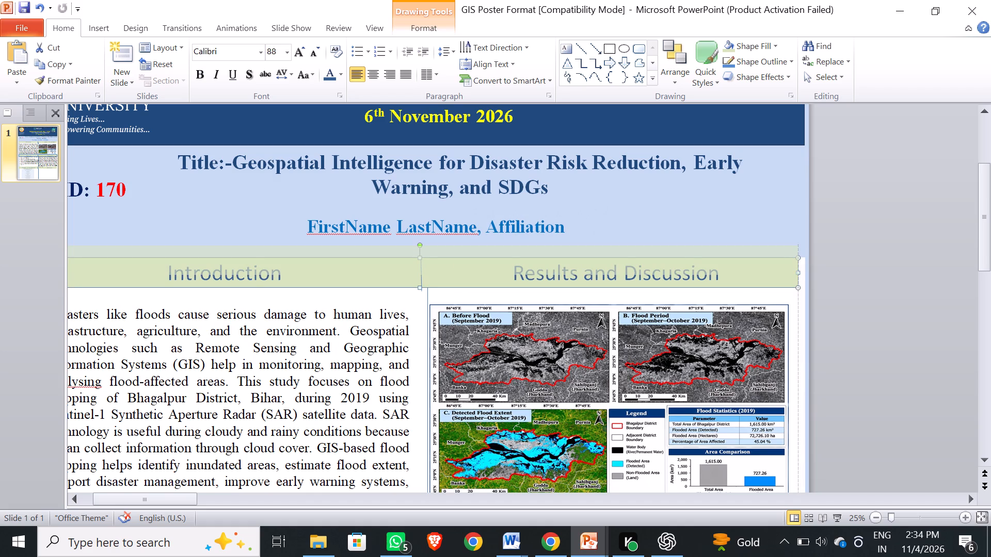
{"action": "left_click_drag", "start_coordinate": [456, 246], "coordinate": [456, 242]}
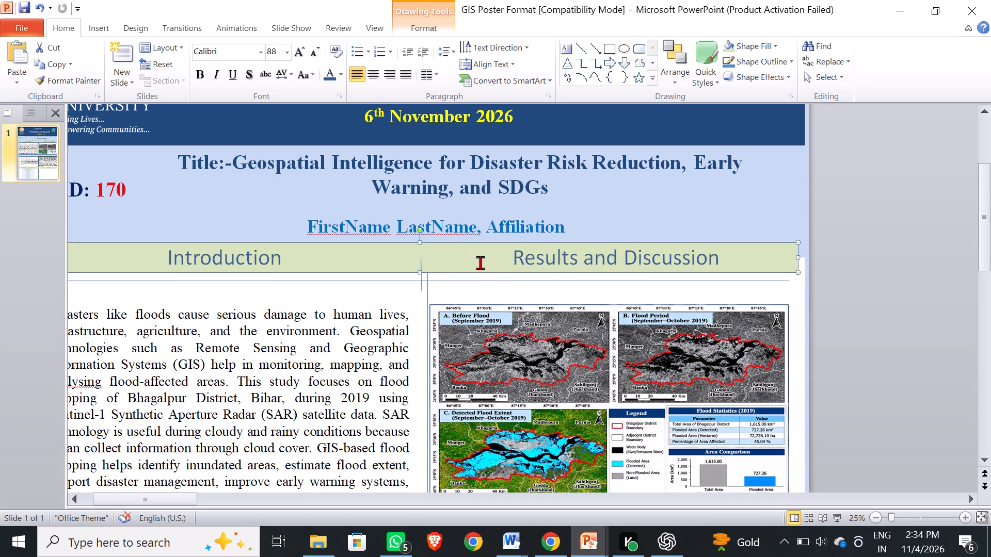
Move the green heading bar down and slightly left, over the top of the Introduction text and flood map image.
{"action": "left_click", "coordinate": [460, 280]}
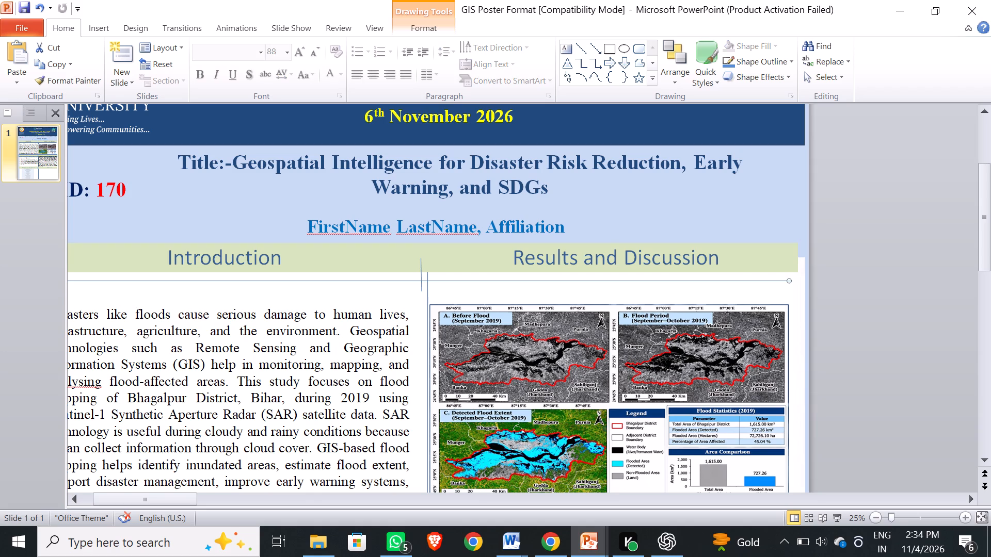
{"action": "left_click", "coordinate": [445, 257]}
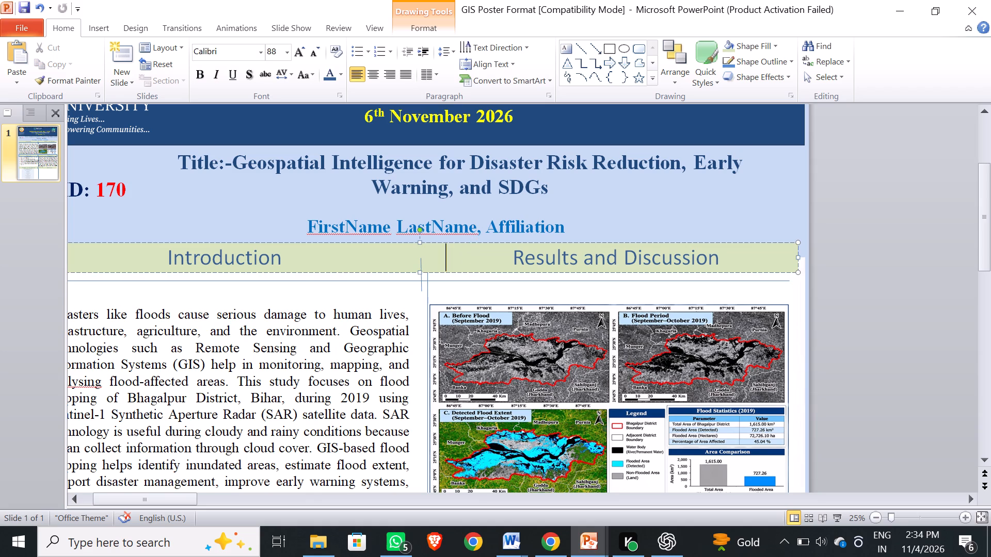
{"action": "left_click_drag", "start_coordinate": [474, 242], "coordinate": [451, 298]}
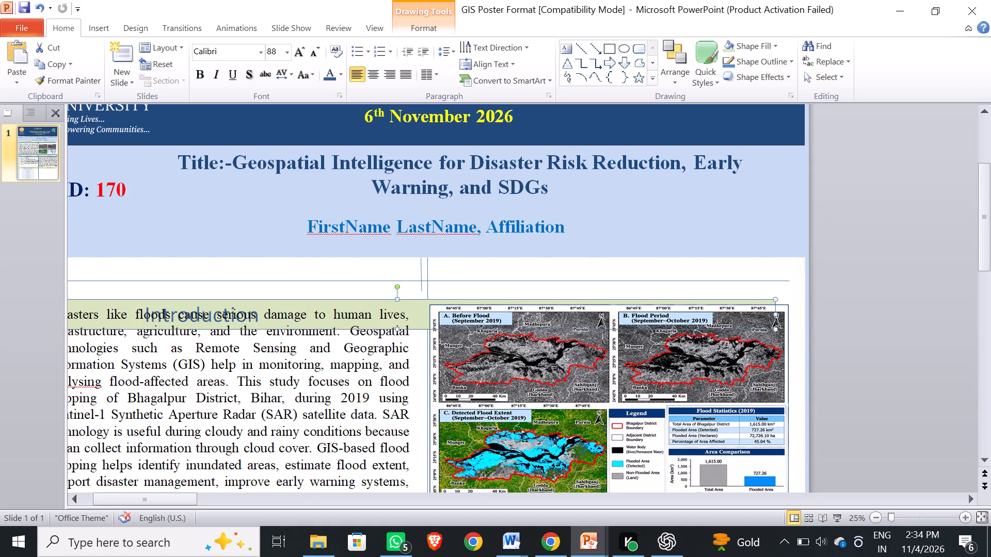
Extend the white background picture's top edge up to just below the FirstName LastName, Affiliation line.
{"action": "left_click", "coordinate": [449, 258]}
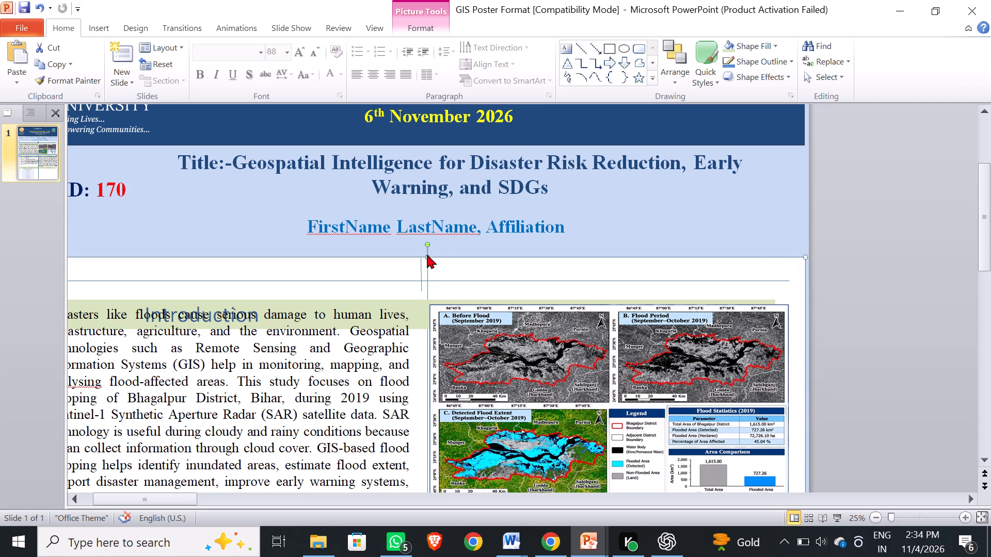
{"action": "left_click_drag", "start_coordinate": [426, 255], "coordinate": [433, 242]}
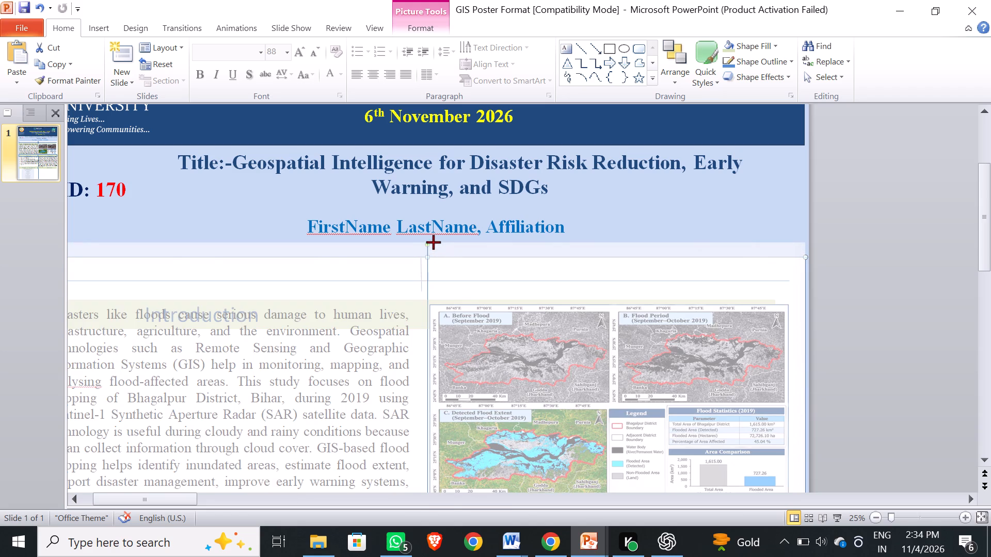
{"action": "left_click_drag", "start_coordinate": [433, 242], "coordinate": [435, 239]}
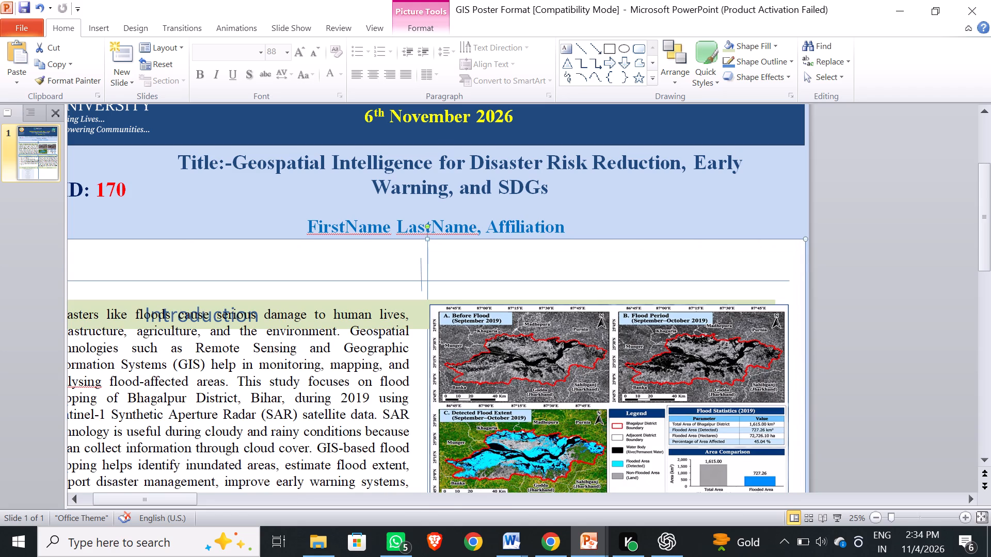
Move the green Introduction and Results and Discussion heading bar up to the top of the white background picture.
{"action": "left_click", "coordinate": [362, 310]}
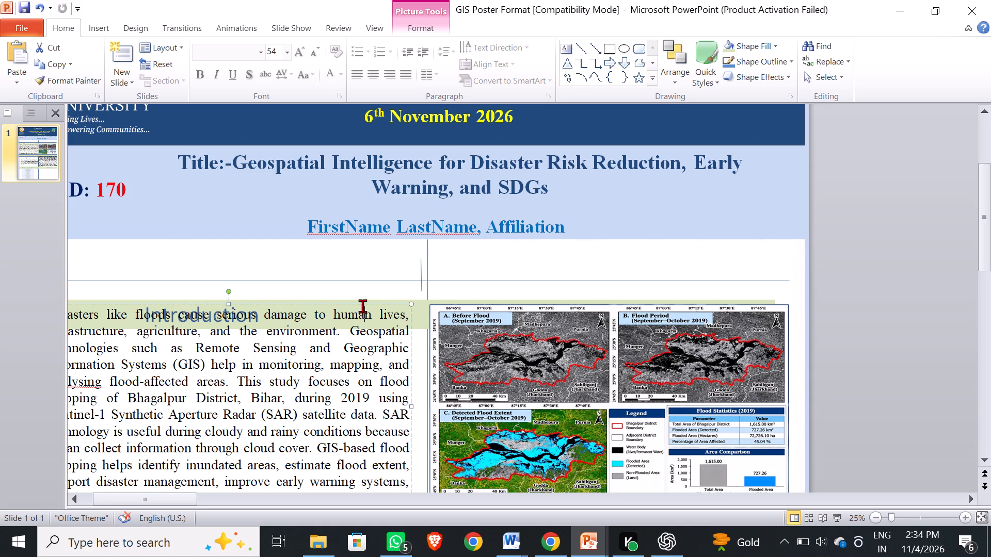
{"action": "left_click", "coordinate": [422, 308]}
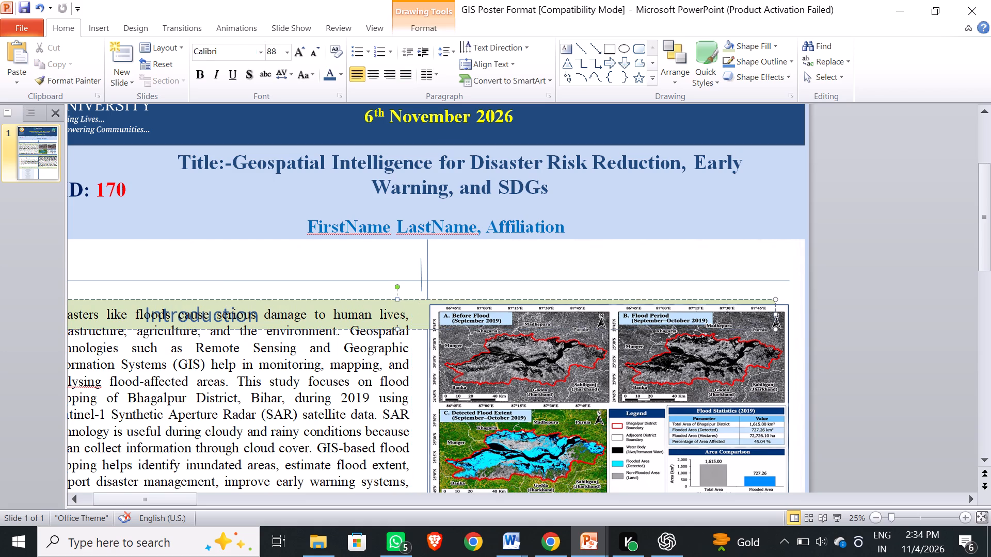
{"action": "left_click_drag", "start_coordinate": [423, 299], "coordinate": [442, 240]}
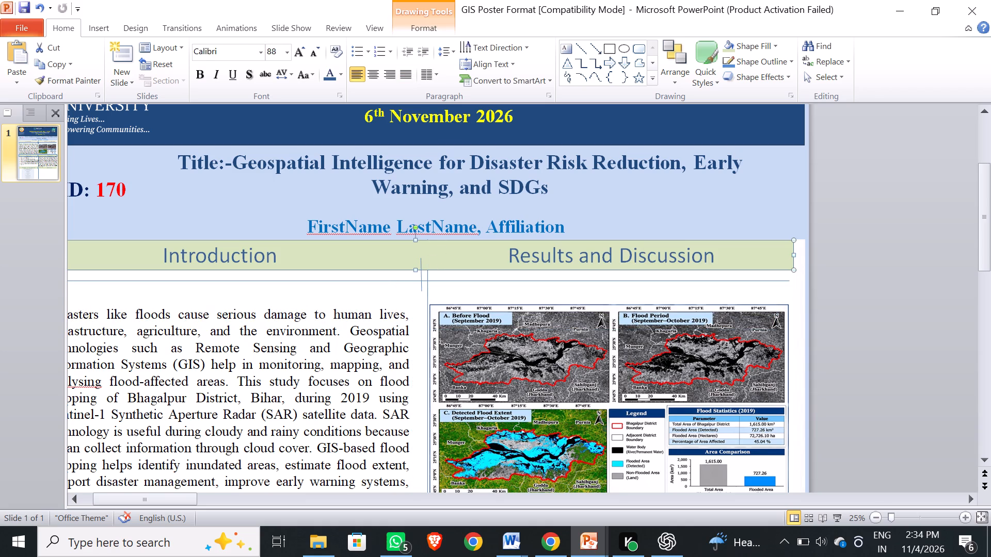
Move the short vertical divider up and slightly right, between the Introduction and Results and Discussion headings, in line with the column line.
{"action": "left_click", "coordinate": [415, 267]}
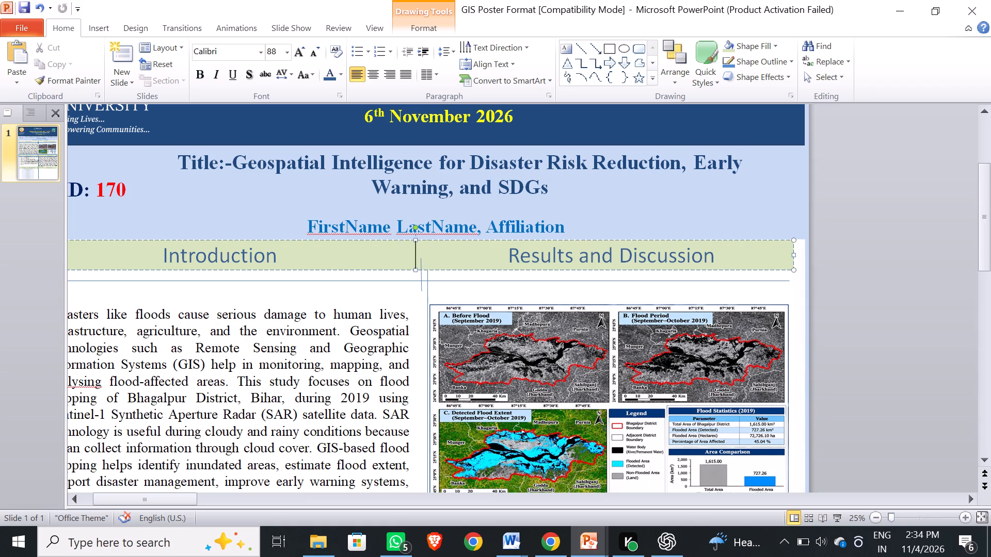
{"action": "left_click", "coordinate": [421, 275]}
{"action": "left_click_drag", "start_coordinate": [421, 271], "coordinate": [428, 259]}
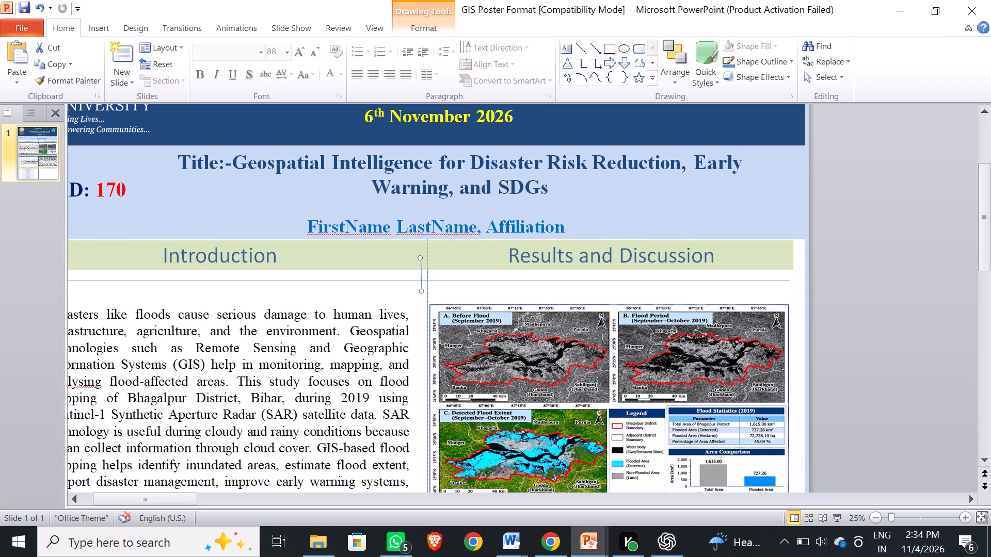
{"action": "left_click_drag", "start_coordinate": [428, 259], "coordinate": [429, 259]}
{"action": "left_click_drag", "start_coordinate": [429, 259], "coordinate": [426, 259]}
{"action": "left_click_drag", "start_coordinate": [426, 259], "coordinate": [428, 259]}
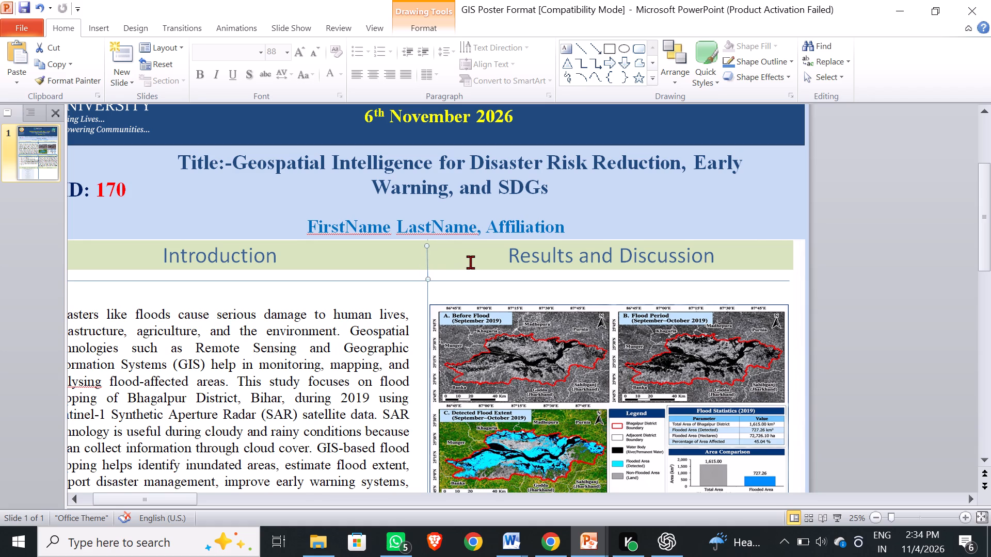
{"action": "left_click", "coordinate": [471, 262]}
Delete the horizontal line beneath the Introduction and Results and Discussion heading bar.
{"action": "left_click", "coordinate": [413, 288]}
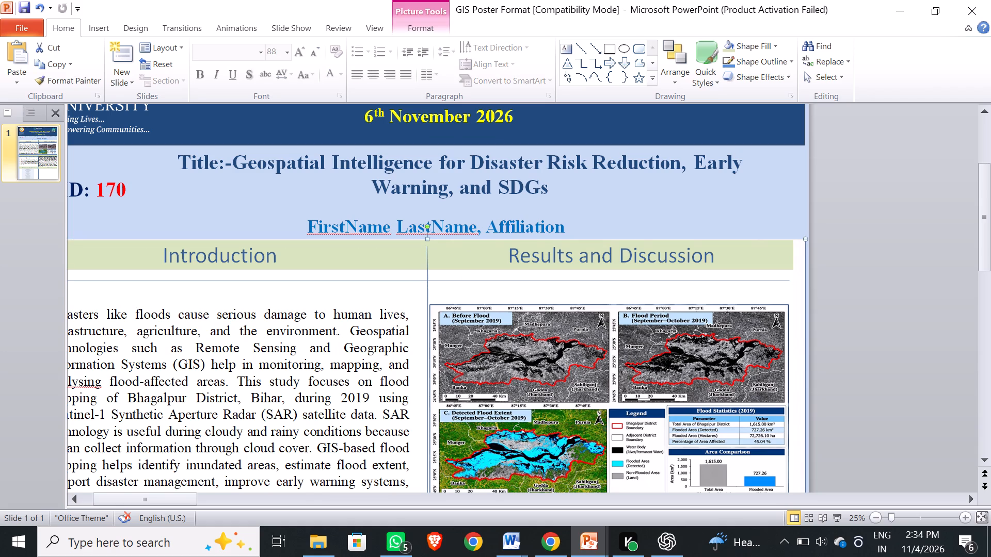
{"action": "double_click", "coordinate": [292, 278]}
{"action": "left_click", "coordinate": [292, 280]}
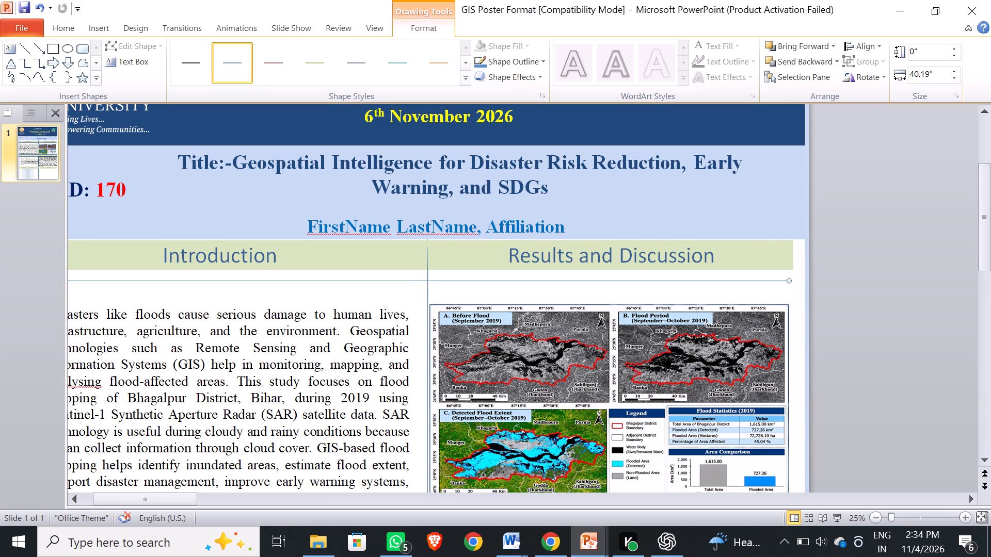
{"action": "double_click", "coordinate": [790, 282]}
{"action": "key", "text": "Delete"}
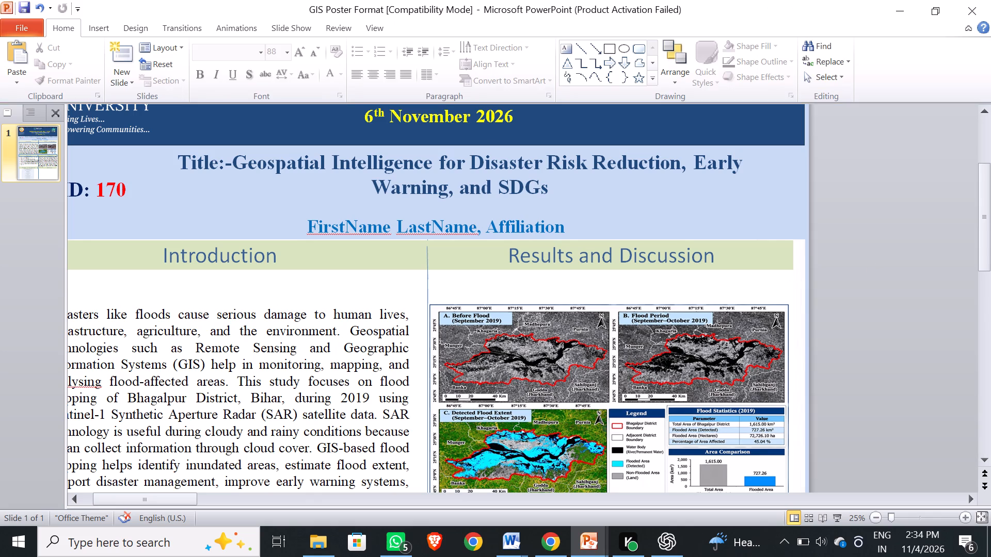
Widen the green Introduction and Results and Discussion heading bar to reach the right edge of the white background picture.
{"action": "left_click", "coordinate": [786, 248]}
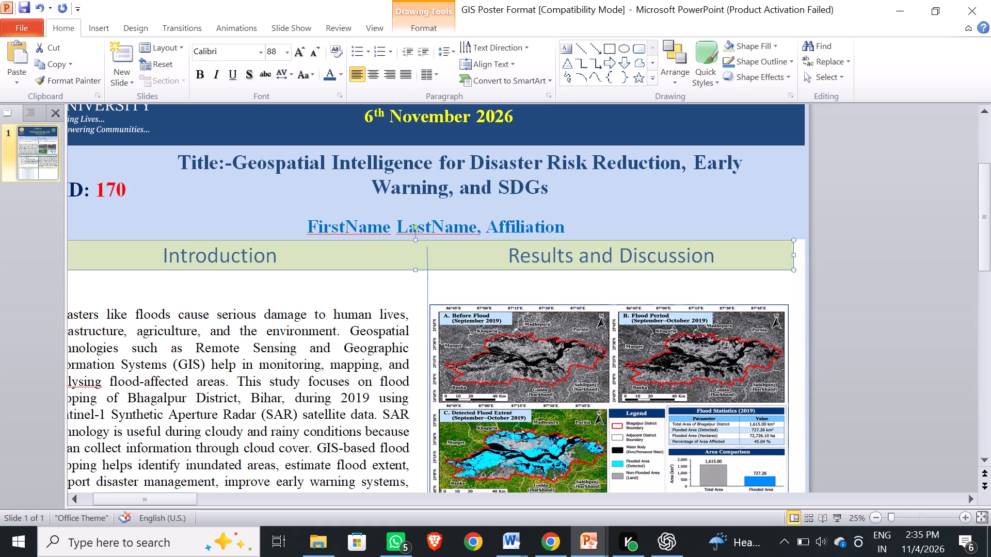
{"action": "left_click_drag", "start_coordinate": [794, 254], "coordinate": [801, 255]}
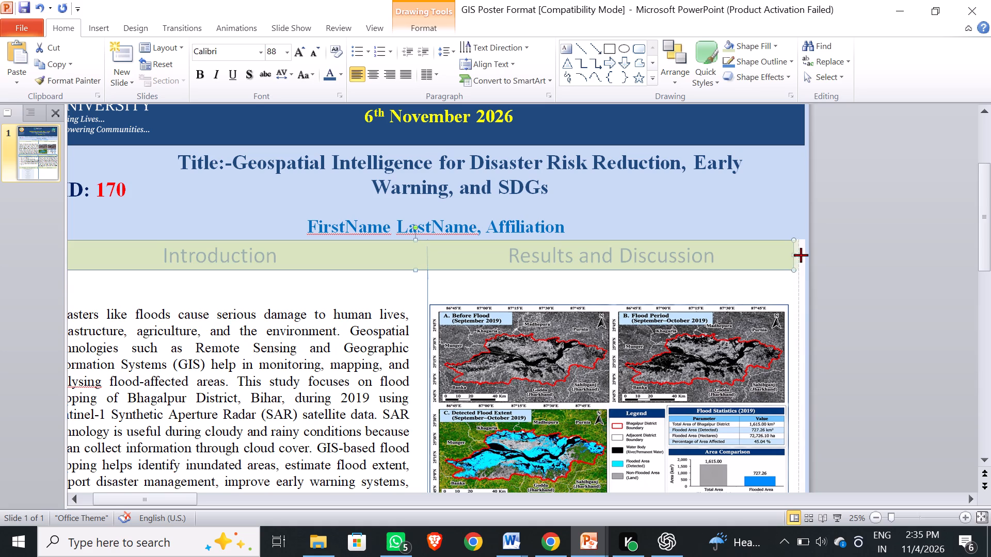
{"action": "left_click_drag", "start_coordinate": [801, 255], "coordinate": [804, 255]}
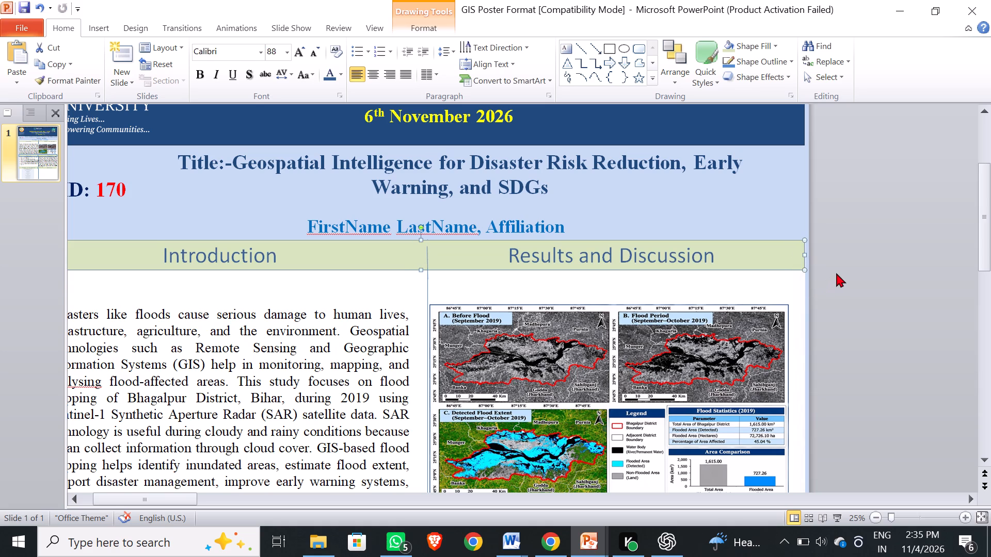
{"action": "left_click", "coordinate": [837, 273]}
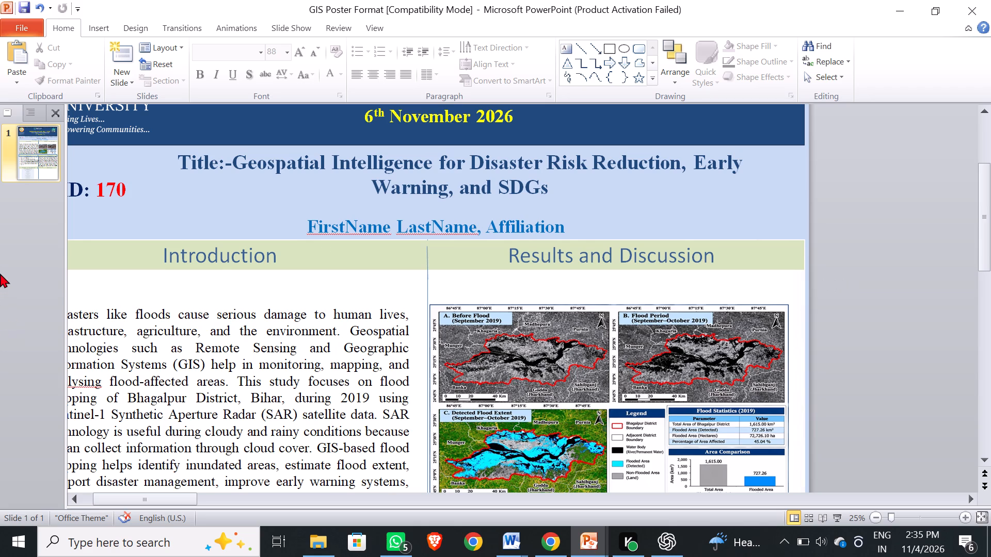
Shift the dark blue footer band behind the university name and campuses slightly right, to the poster's right edge.
{"action": "scroll", "coordinate": [150, 266], "scroll_direction": "down", "scroll_amount": 2}
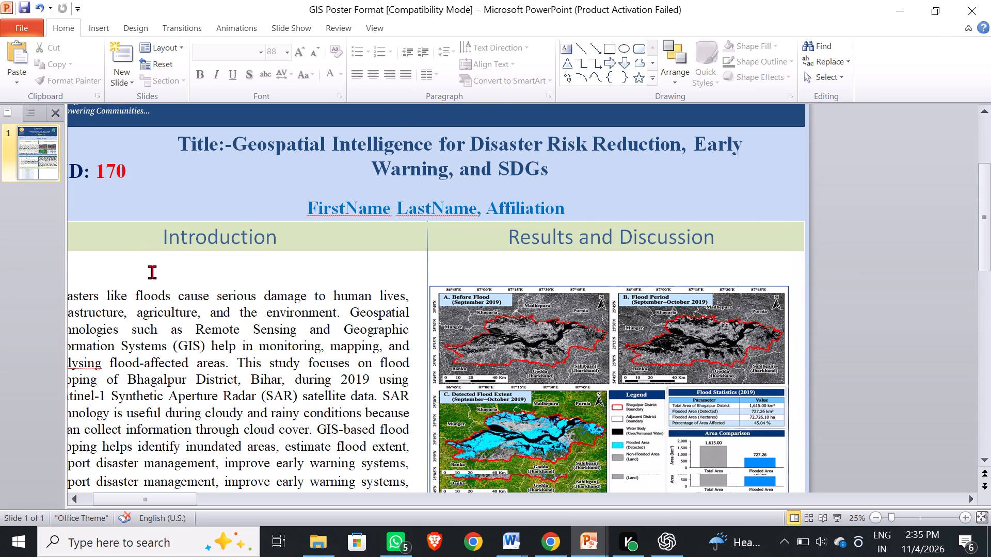
{"action": "scroll", "coordinate": [152, 272], "scroll_direction": "down", "scroll_amount": 2}
{"action": "scroll", "coordinate": [209, 297], "scroll_direction": "down", "scroll_amount": 3}
{"action": "scroll", "coordinate": [324, 424], "scroll_direction": "down", "scroll_amount": 4}
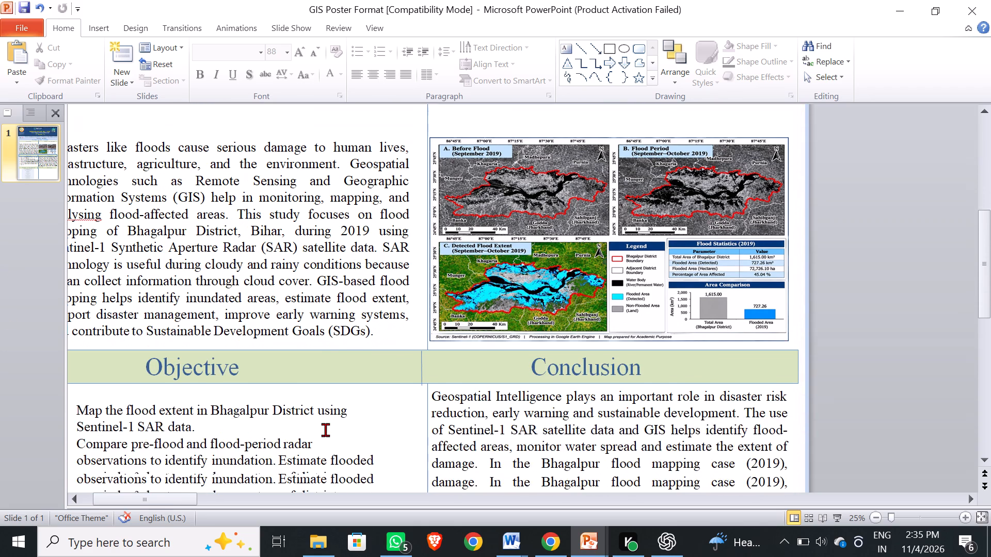
{"action": "scroll", "coordinate": [325, 430], "scroll_direction": "down", "scroll_amount": 15}
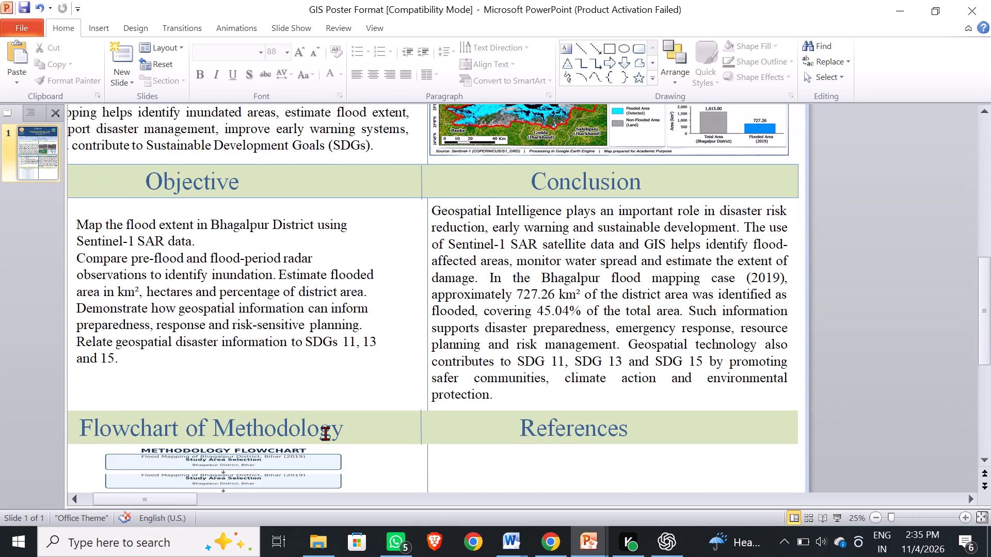
{"action": "scroll", "coordinate": [325, 433], "scroll_direction": "down", "scroll_amount": 10}
{"action": "scroll", "coordinate": [325, 433], "scroll_direction": "up", "scroll_amount": 1}
{"action": "scroll", "coordinate": [325, 433], "scroll_direction": "down", "scroll_amount": 3}
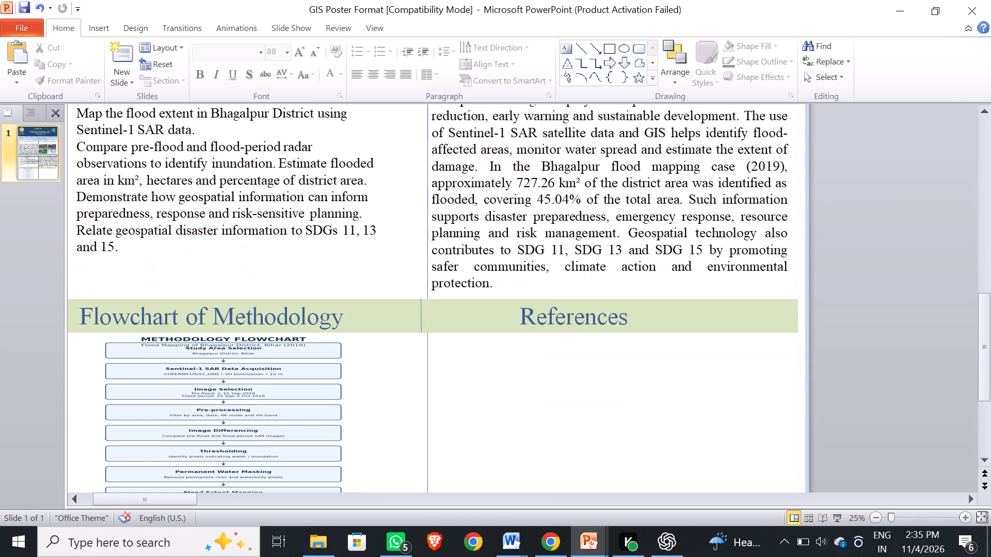
{"action": "scroll", "coordinate": [325, 433], "scroll_direction": "down", "scroll_amount": 15}
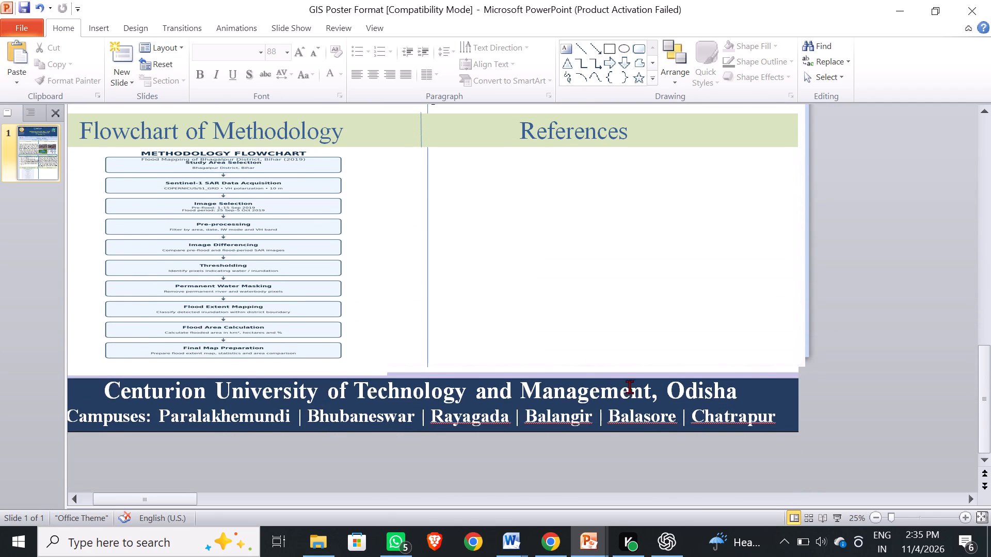
{"action": "left_click", "coordinate": [200, 394]}
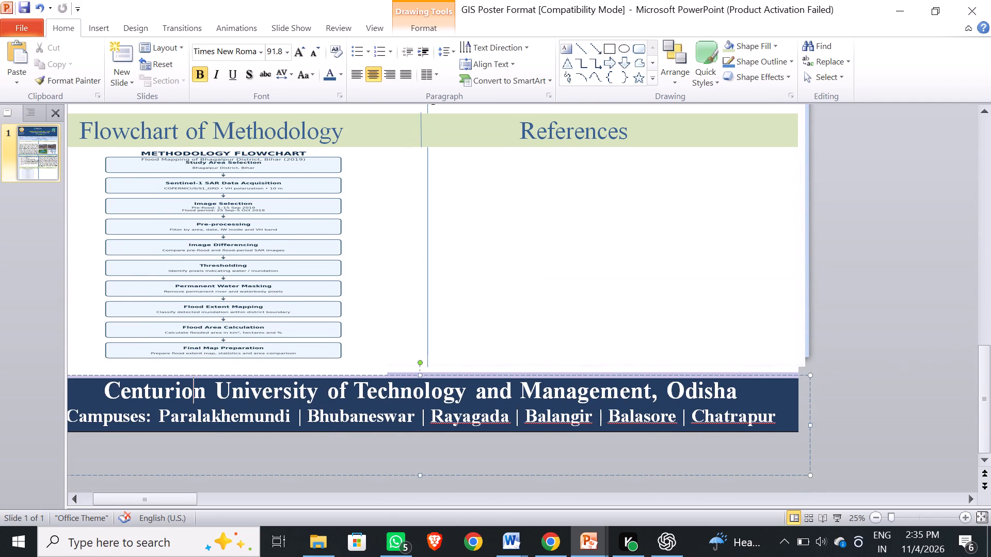
{"action": "left_click_drag", "start_coordinate": [793, 387], "coordinate": [806, 386]}
{"action": "left_click", "coordinate": [869, 335]}
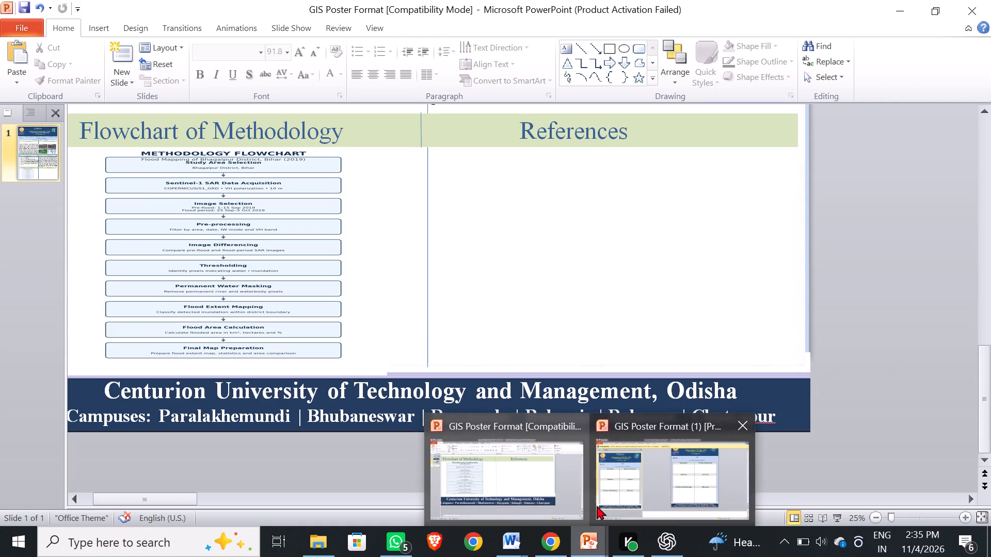
Check the blank poster layout in the GIS Poster Format (1) presentation and return to the working poster's footer.
{"action": "left_click", "coordinate": [616, 483]}
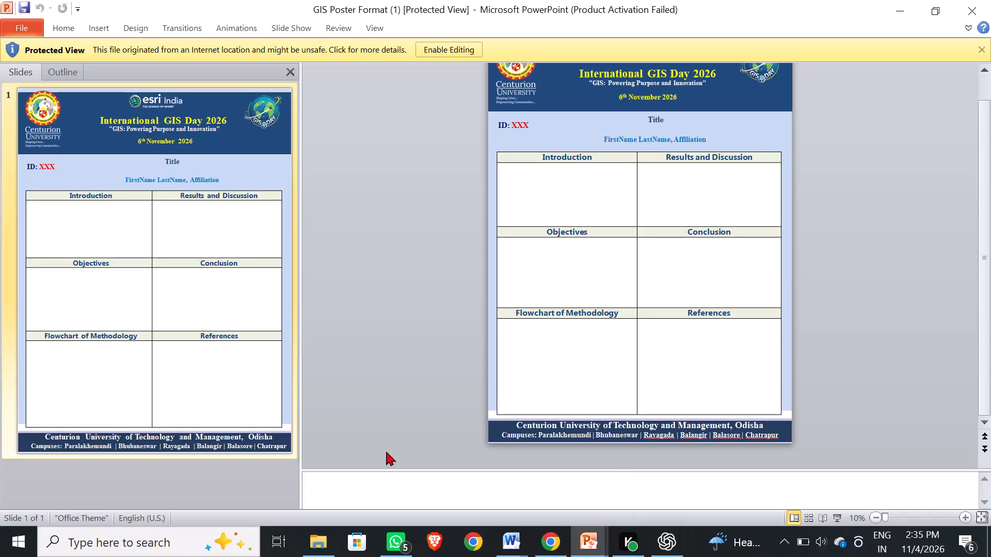
{"action": "left_click", "coordinate": [589, 543]}
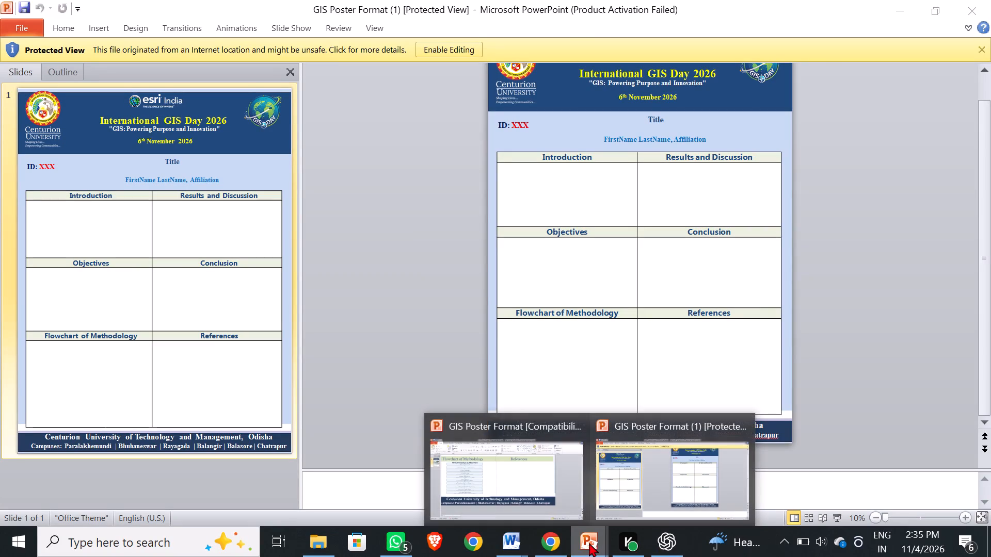
{"action": "left_click", "coordinate": [529, 483]}
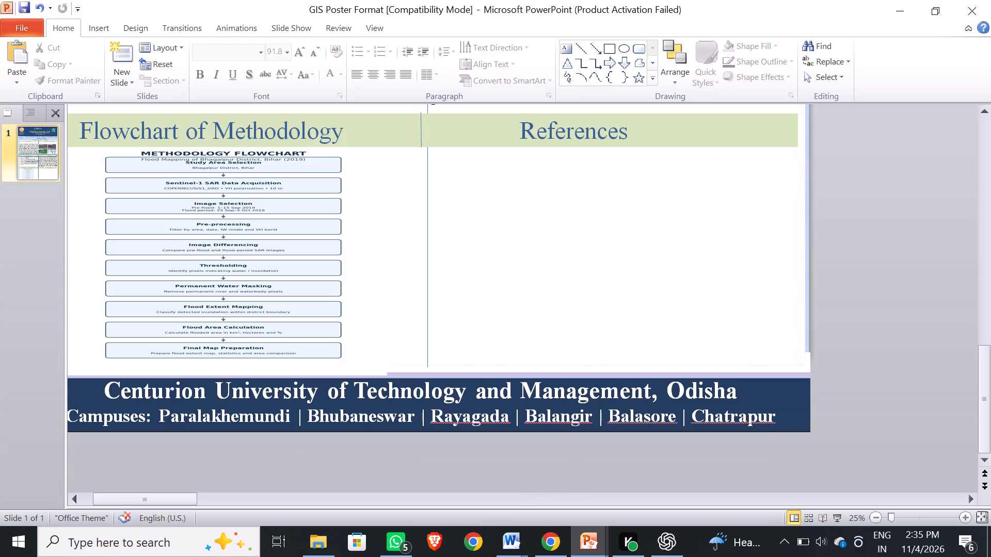
{"action": "left_click", "coordinate": [521, 413]}
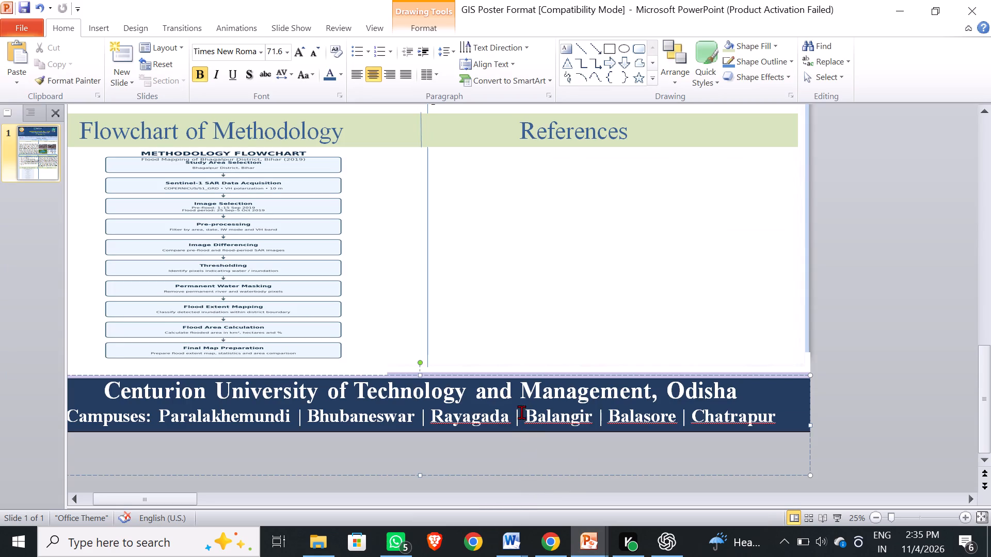
{"action": "left_click", "coordinate": [528, 323]}
Shift the short vertical divider in the Objective and Conclusion heading bar slightly right to line up with the column divider.
{"action": "scroll", "coordinate": [466, 339], "scroll_direction": "up", "scroll_amount": 2}
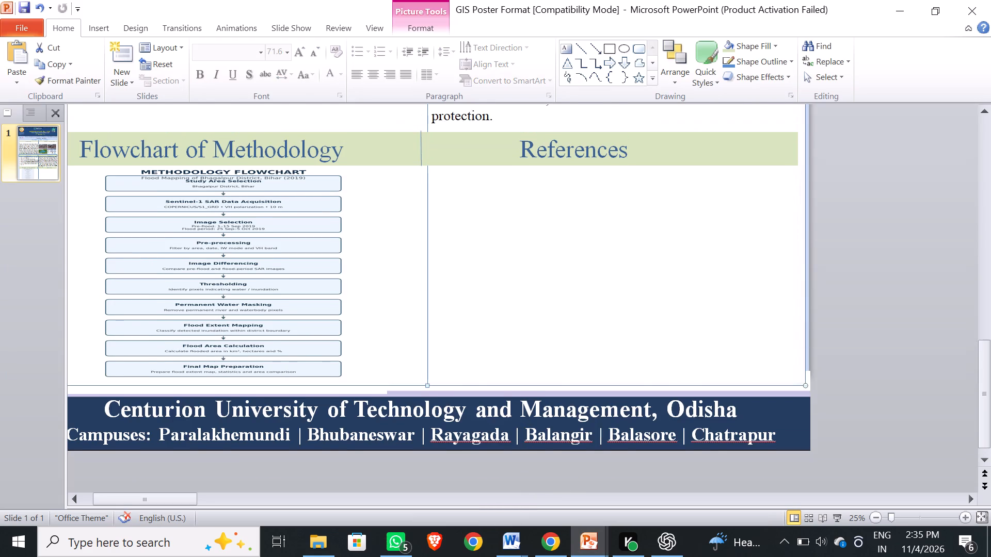
{"action": "scroll", "coordinate": [466, 339], "scroll_direction": "up", "scroll_amount": 13}
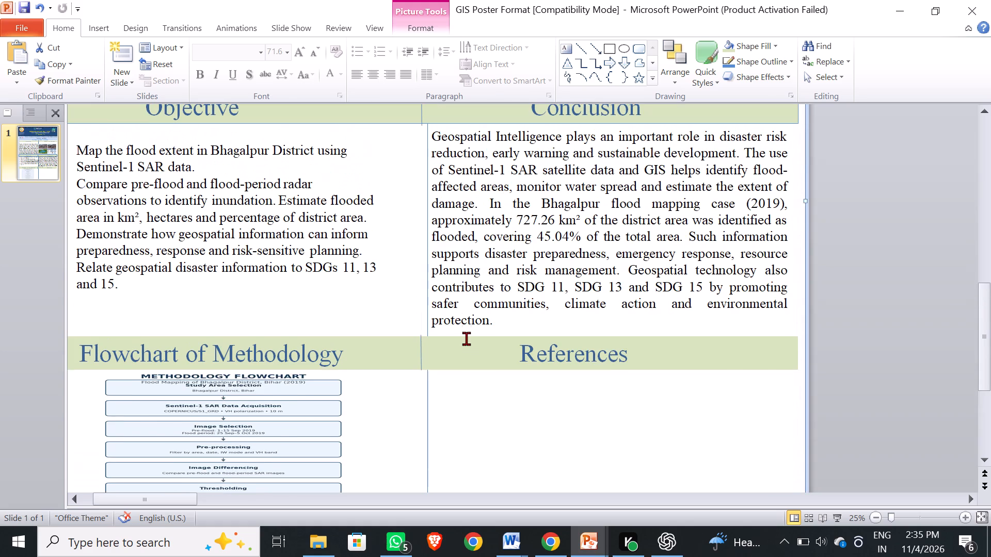
{"action": "scroll", "coordinate": [466, 338], "scroll_direction": "up", "scroll_amount": 18}
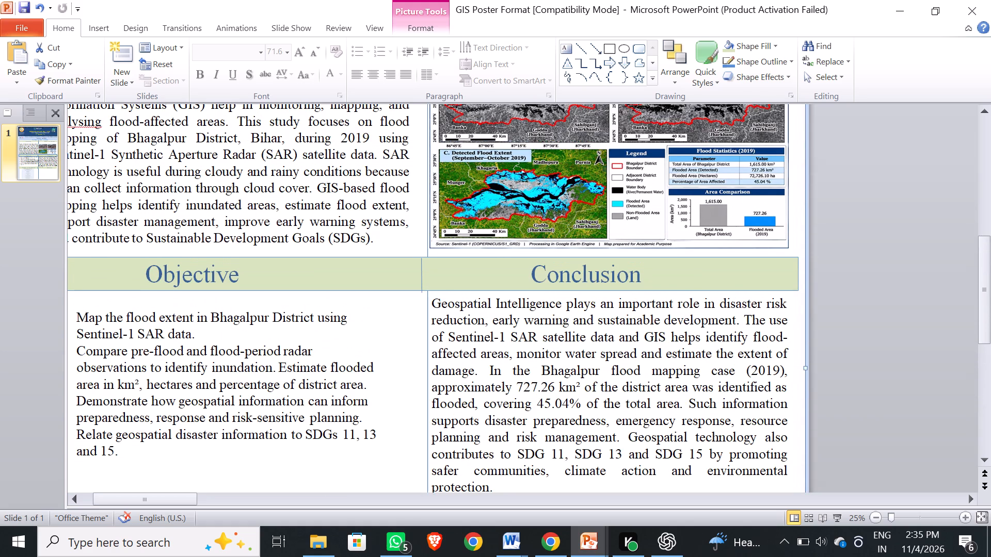
{"action": "left_click", "coordinate": [421, 284]}
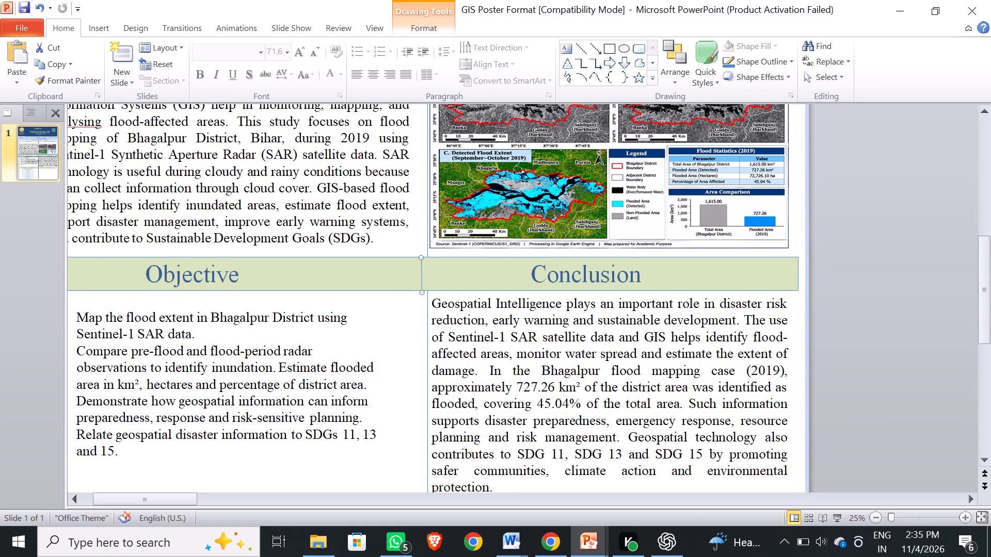
{"action": "left_click_drag", "start_coordinate": [418, 276], "coordinate": [426, 277]}
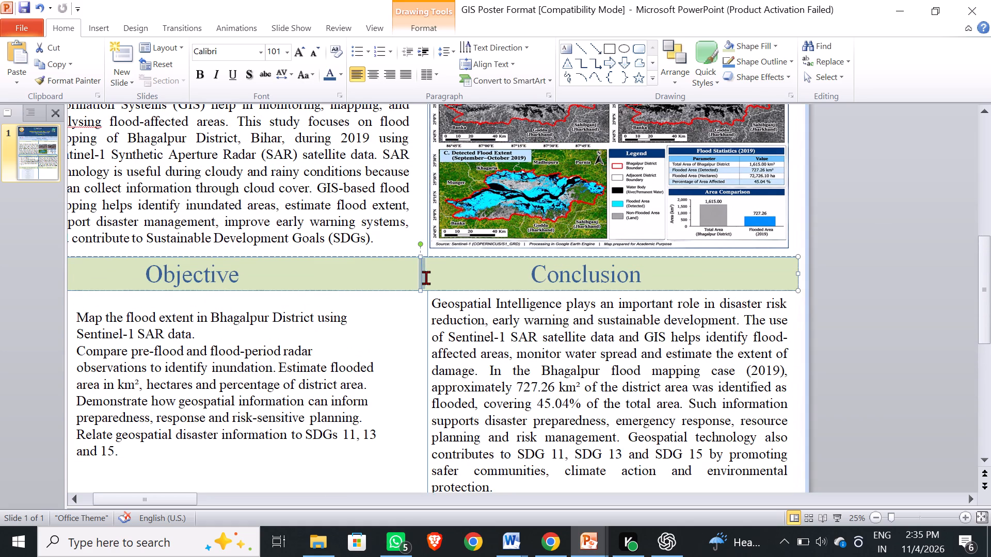
{"action": "left_click_drag", "start_coordinate": [426, 277], "coordinate": [429, 277]}
{"action": "left_click", "coordinate": [414, 276]}
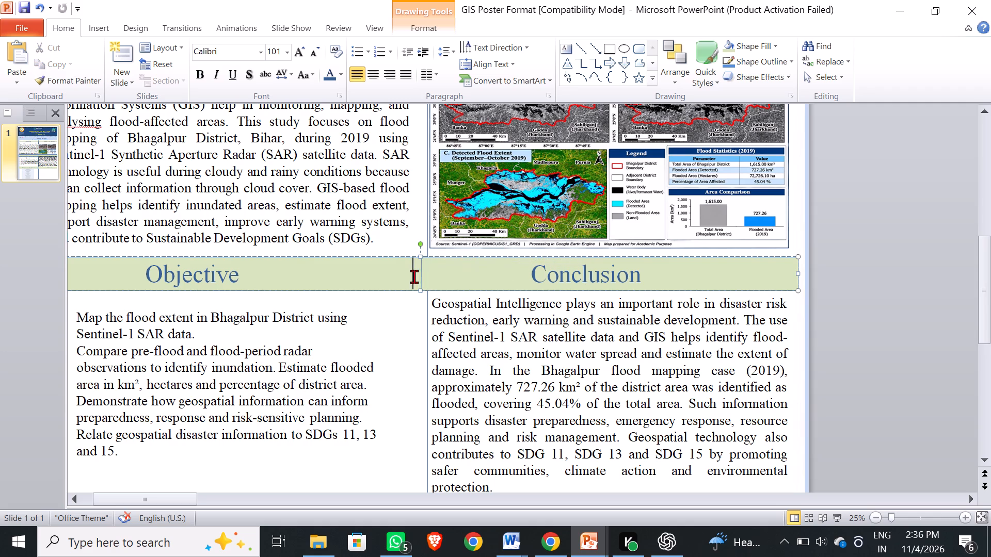
{"action": "left_click_drag", "start_coordinate": [421, 275], "coordinate": [430, 274]}
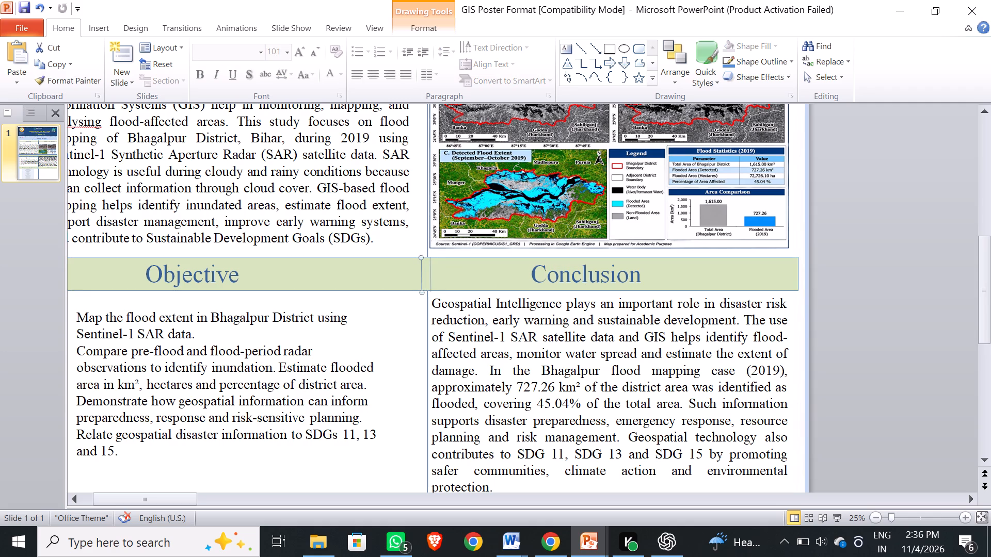
{"action": "left_click_drag", "start_coordinate": [430, 274], "coordinate": [428, 275]}
{"action": "left_click_drag", "start_coordinate": [428, 275], "coordinate": [427, 276]}
{"action": "left_click", "coordinate": [403, 280]}
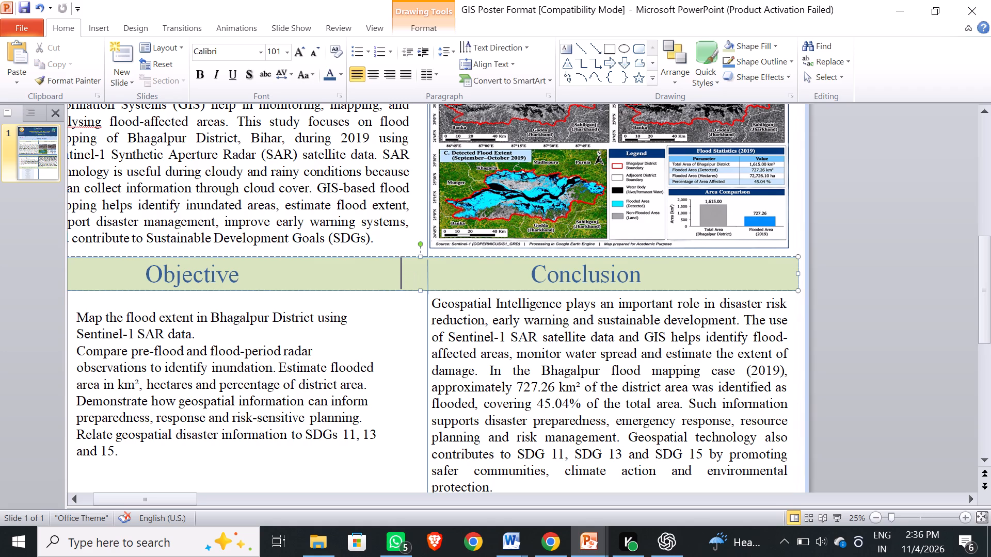
{"action": "left_click", "coordinate": [410, 345]}
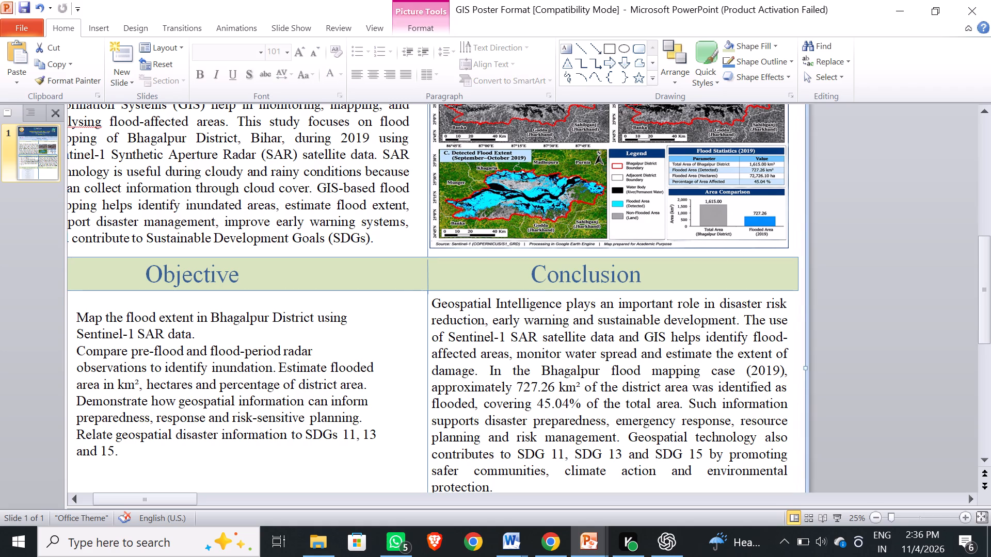
{"action": "left_click", "coordinate": [428, 273]}
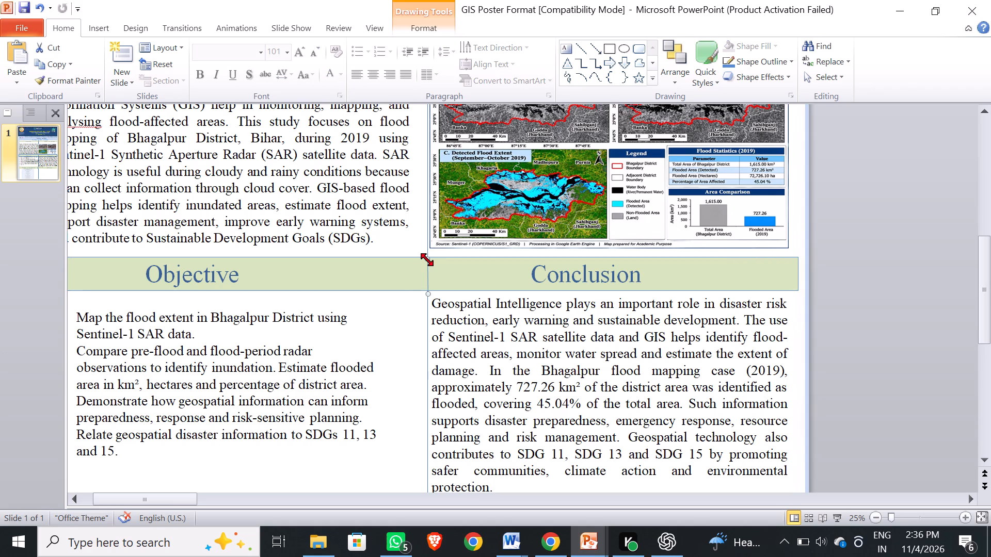
{"action": "left_click", "coordinate": [427, 259]}
{"action": "left_click", "coordinate": [402, 332]}
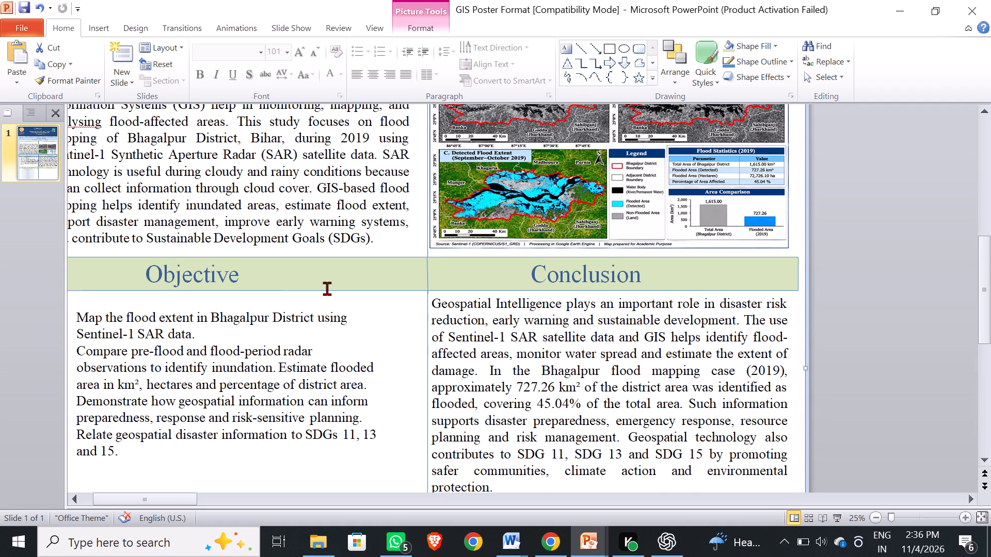
Move the Introduction text box up and right so its text sits fully inside the poster, just below the heading.
{"action": "scroll", "coordinate": [327, 288], "scroll_direction": "up", "scroll_amount": 9}
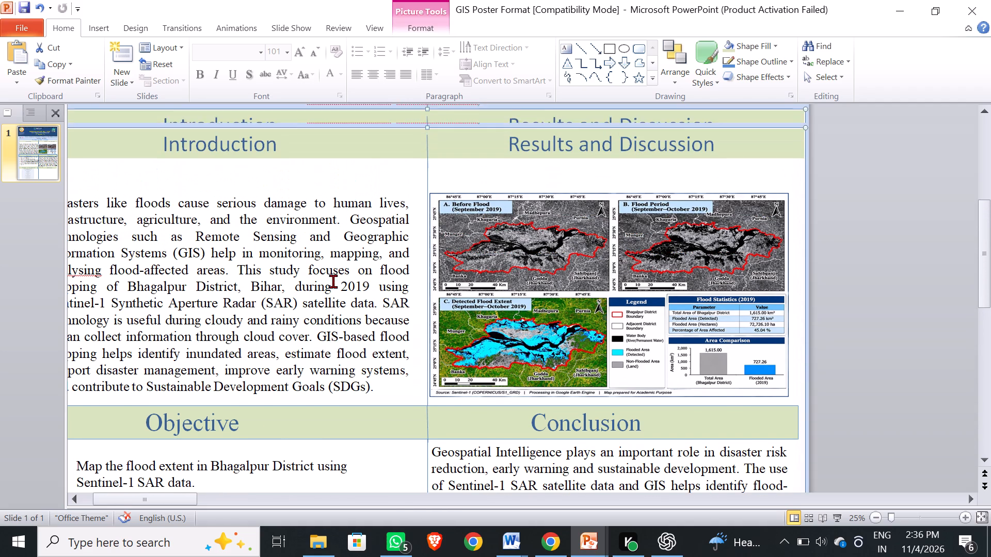
{"action": "left_click", "coordinate": [249, 289]}
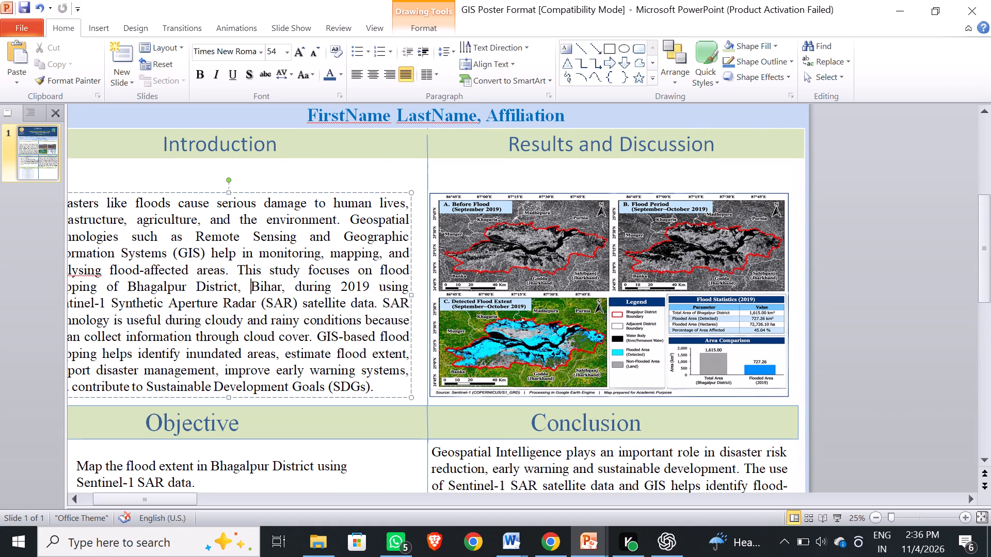
{"action": "left_click_drag", "start_coordinate": [356, 193], "coordinate": [357, 193]}
{"action": "left_click_drag", "start_coordinate": [357, 193], "coordinate": [382, 170]}
Move the flood map image clear of the Introduction text box and narrow that box to end just short of the column divider.
{"action": "left_click_drag", "start_coordinate": [485, 225], "coordinate": [502, 226]}
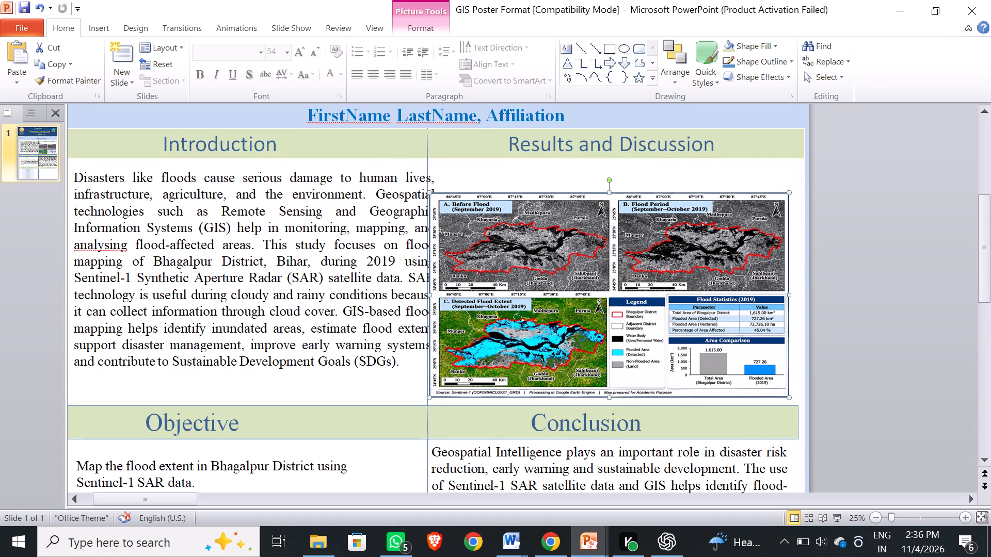
{"action": "left_click_drag", "start_coordinate": [502, 226], "coordinate": [554, 211]}
{"action": "left_click", "coordinate": [407, 249]}
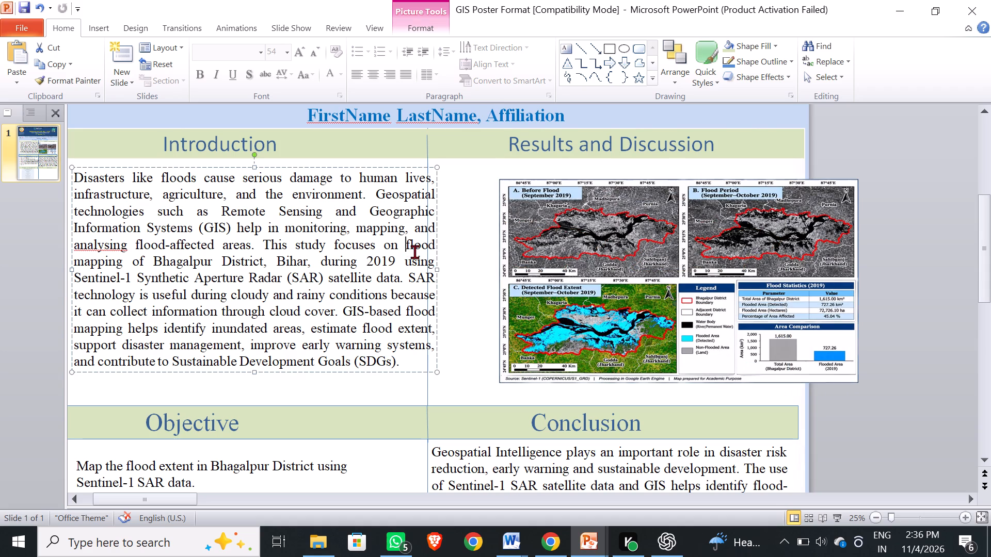
{"action": "left_click_drag", "start_coordinate": [438, 269], "coordinate": [427, 264]}
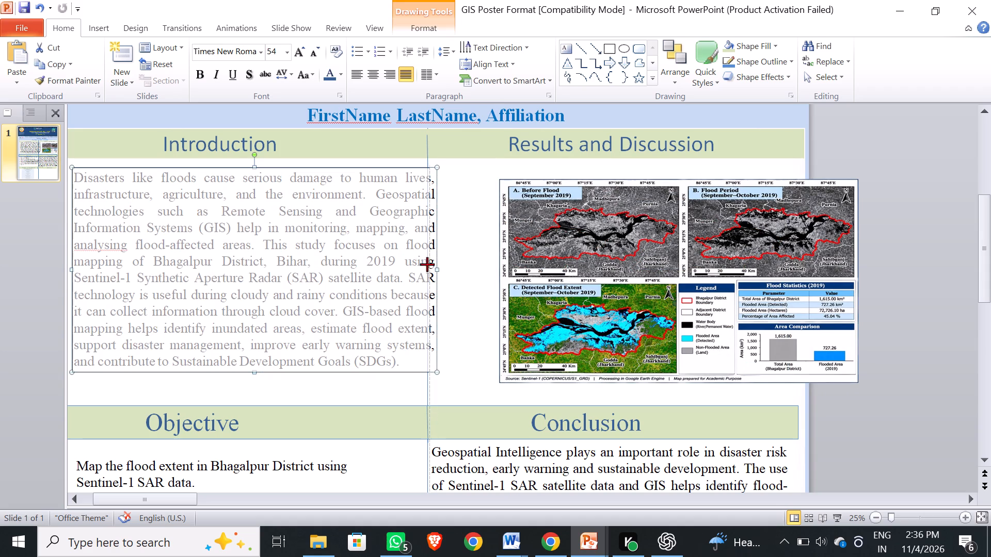
{"action": "left_click_drag", "start_coordinate": [427, 264], "coordinate": [422, 263]}
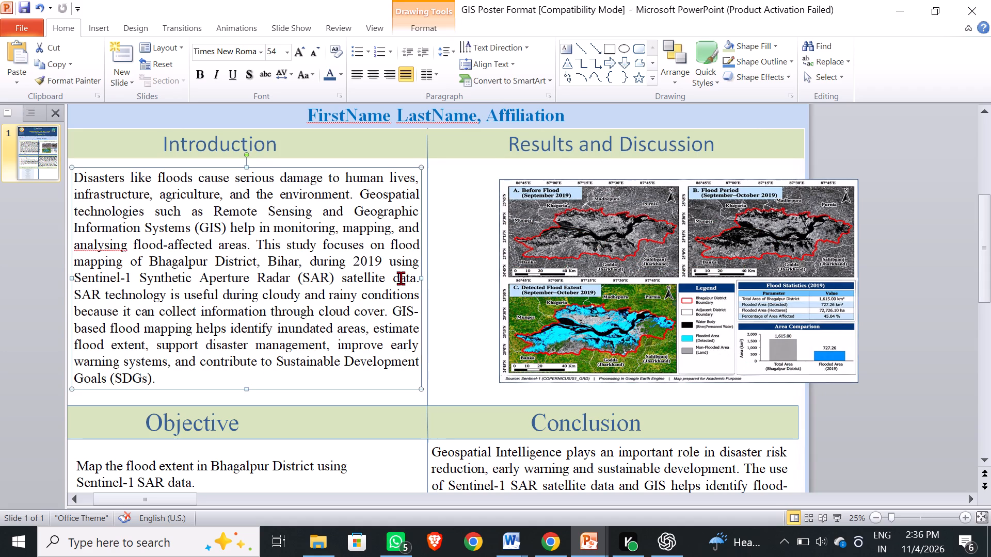
Move the flood map image into the right column, just beneath the Results and Discussion heading and clear of the column divider.
{"action": "left_click", "coordinate": [594, 267]}
{"action": "left_click_drag", "start_coordinate": [594, 268], "coordinate": [538, 268]}
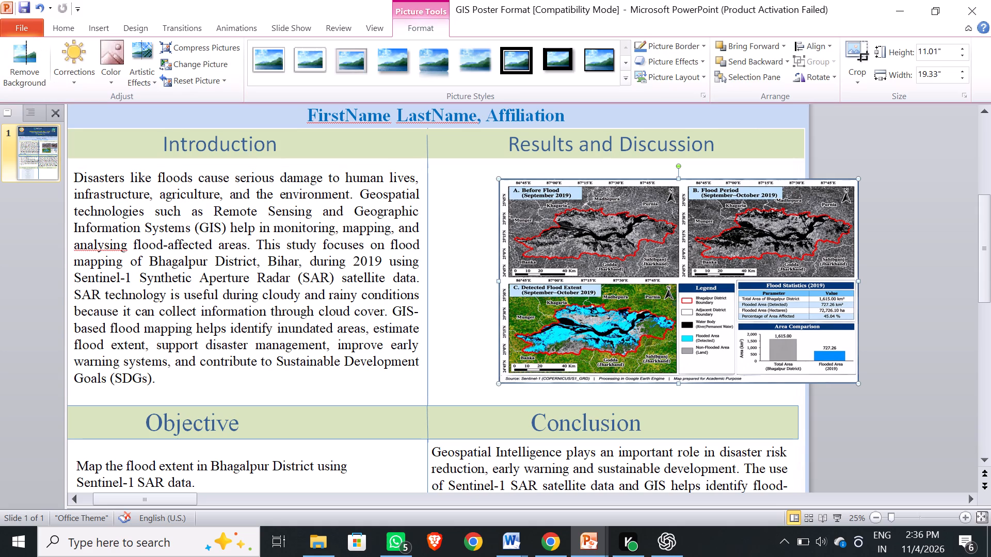
{"action": "left_click_drag", "start_coordinate": [538, 268], "coordinate": [509, 268]}
{"action": "left_click_drag", "start_coordinate": [529, 248], "coordinate": [483, 251]}
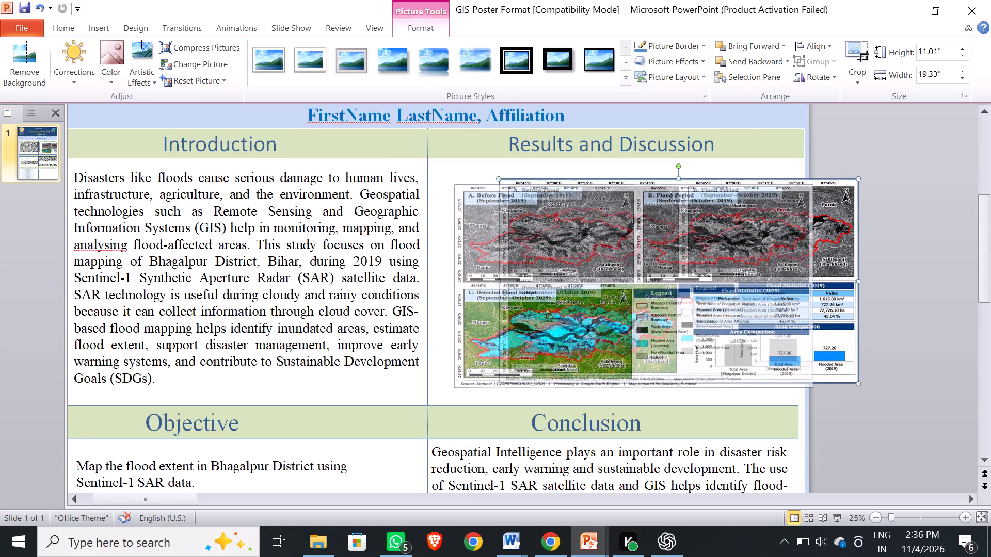
{"action": "left_click_drag", "start_coordinate": [483, 251], "coordinate": [469, 237]}
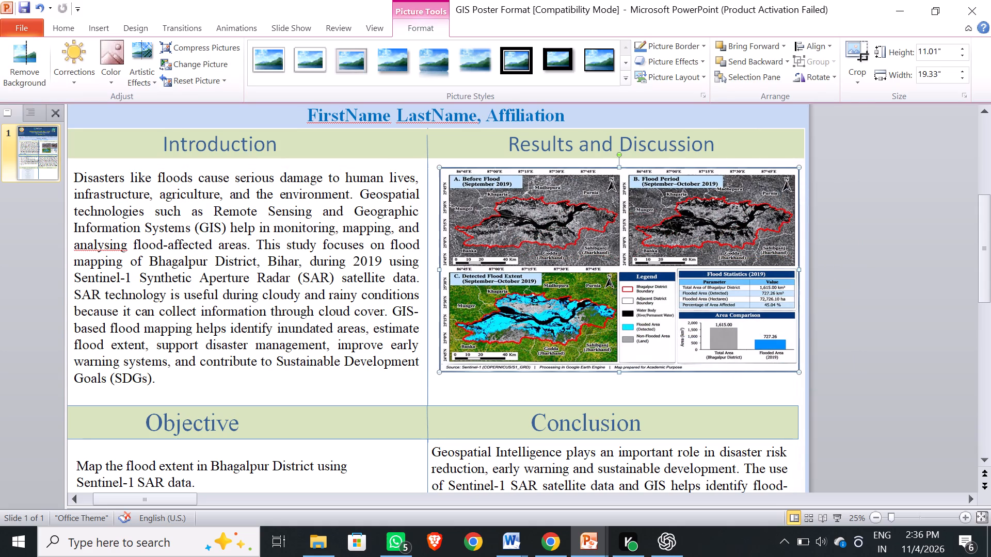
{"action": "left_click", "coordinate": [890, 254]}
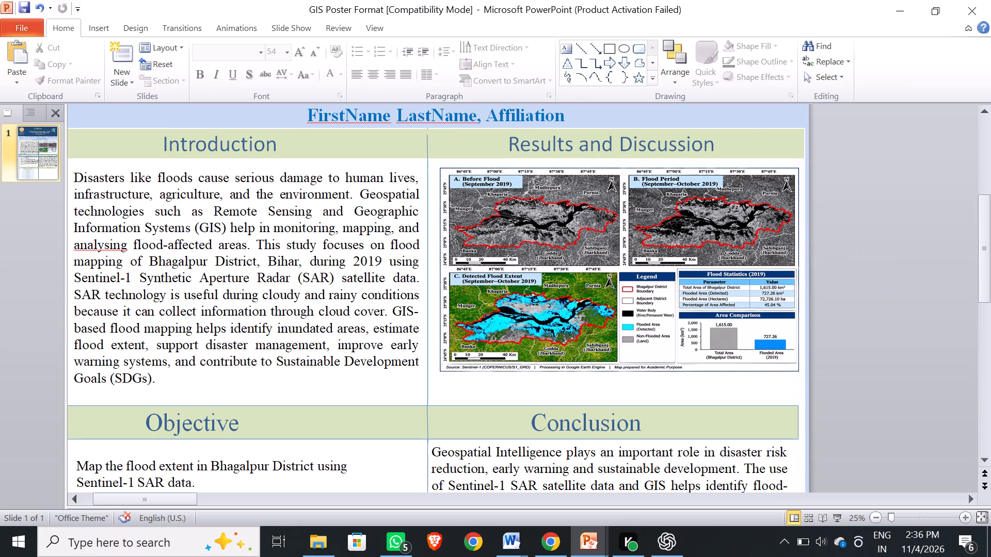
Move the author and affiliation text box slightly up and right, clear of the Introduction and Results and Discussion headings.
{"action": "scroll", "coordinate": [436, 133], "scroll_direction": "up", "scroll_amount": 5}
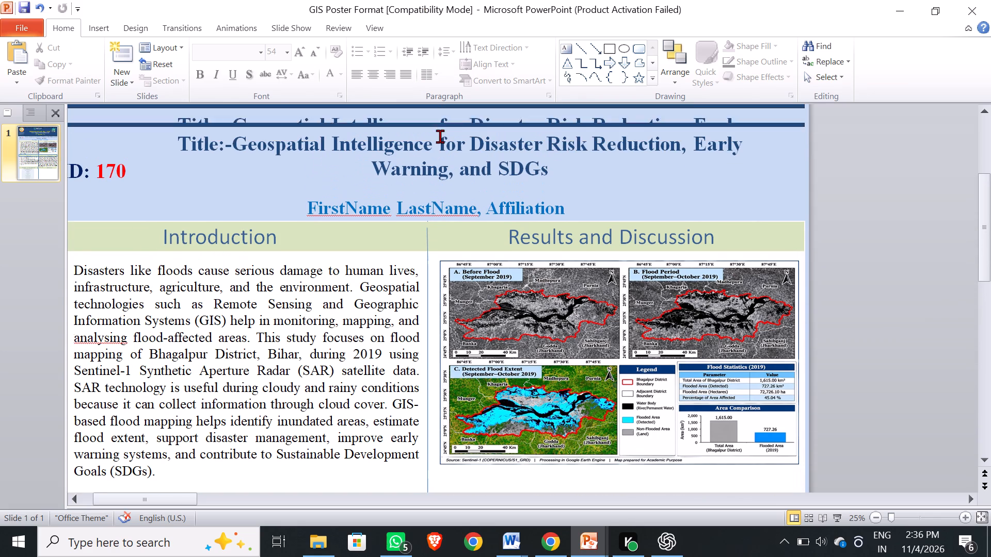
{"action": "scroll", "coordinate": [440, 136], "scroll_direction": "up", "scroll_amount": 1}
{"action": "left_click", "coordinate": [442, 231]}
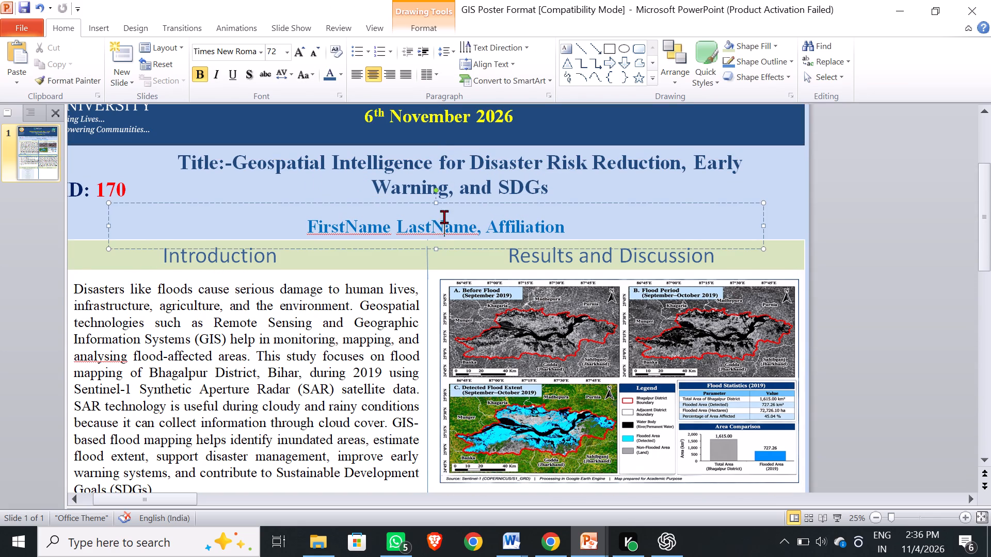
{"action": "left_click_drag", "start_coordinate": [457, 203], "coordinate": [460, 196]}
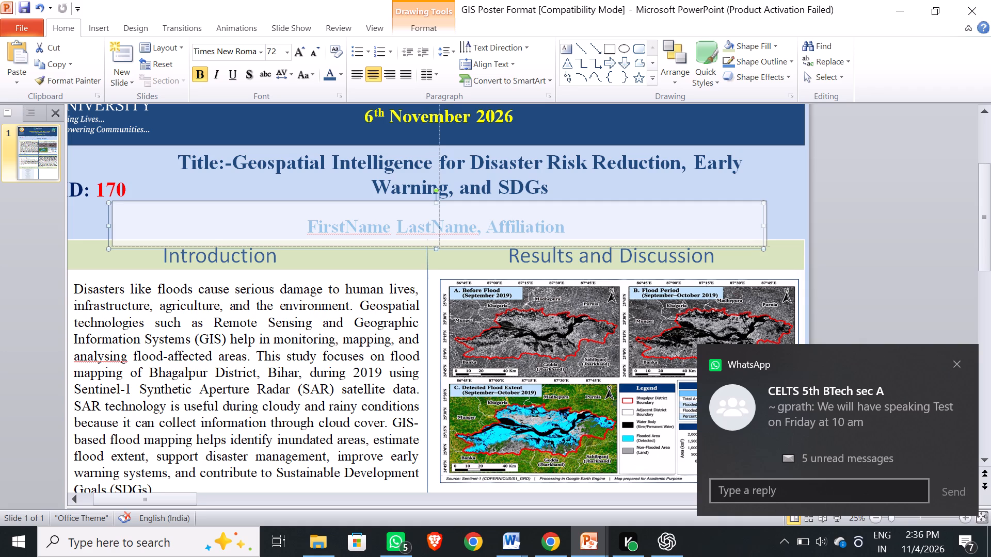
{"action": "left_click_drag", "start_coordinate": [460, 196], "coordinate": [465, 200]}
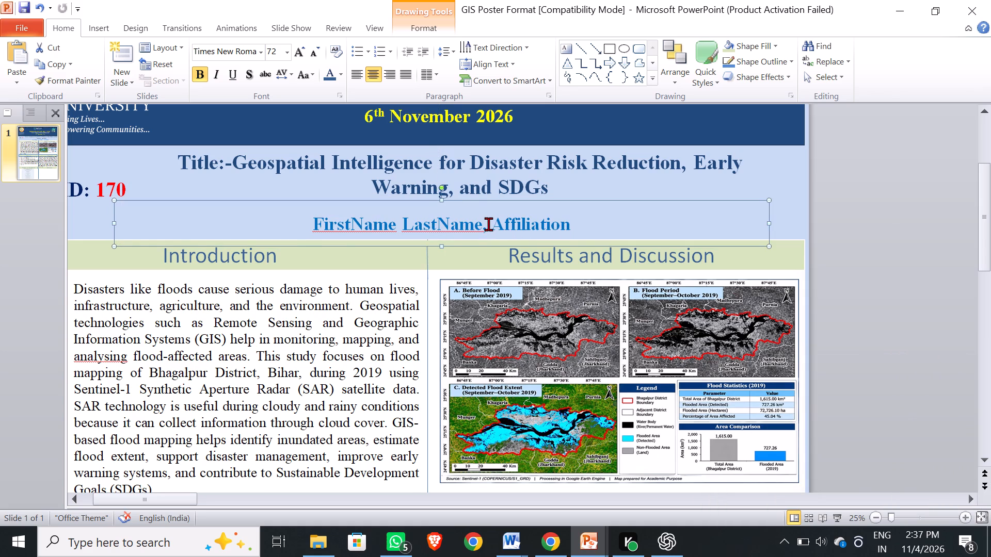
Clear the placeholder text "FirstName LastName, Affiliation" from the author line below the poster title.
{"action": "left_click", "coordinate": [575, 230]}
{"action": "key", "text": "BackSpace"}
{"action": "key", "text": "BackSpace"}
{"action": "key", "text": "BackSpace"}
{"action": "key", "text": "BackSpace"}
{"action": "key", "text": "BackSpace"}
{"action": "key", "text": "BackSpace"}
{"action": "key", "text": "BackSpace"}
{"action": "key", "text": "BackSpace"}
{"action": "key", "text": "BackSpace"}
{"action": "key", "text": "BackSpace"}
{"action": "key", "text": "BackSpace"}
{"action": "key", "text": "BackSpace"}
{"action": "key", "text": "BackSpace"}
{"action": "key", "text": "BackSpace"}
{"action": "key", "text": "BackSpace"}
{"action": "key", "text": "BackSpace"}
{"action": "key", "text": "BackSpace"}
{"action": "key", "text": "BackSpace"}
{"action": "key", "text": "BackSpace"}
{"action": "key", "text": "BackSpace"}
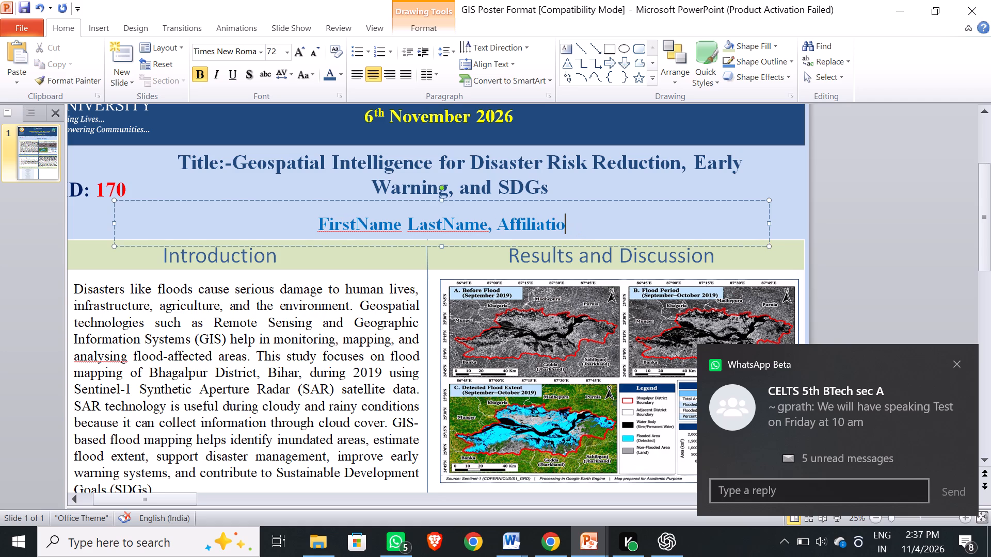
{"action": "key", "text": "BackSpace"}
{"action": "key", "text": "BackSpace"}
{"action": "key", "text": "BackSpace"}
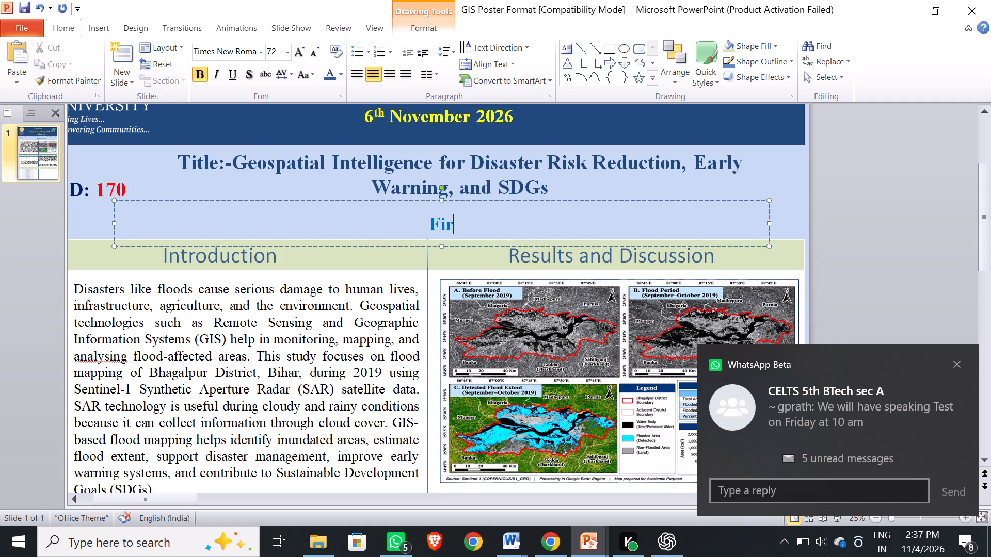
{"action": "key", "text": "BackSpace"}
{"action": "key", "text": "BackSpace"}
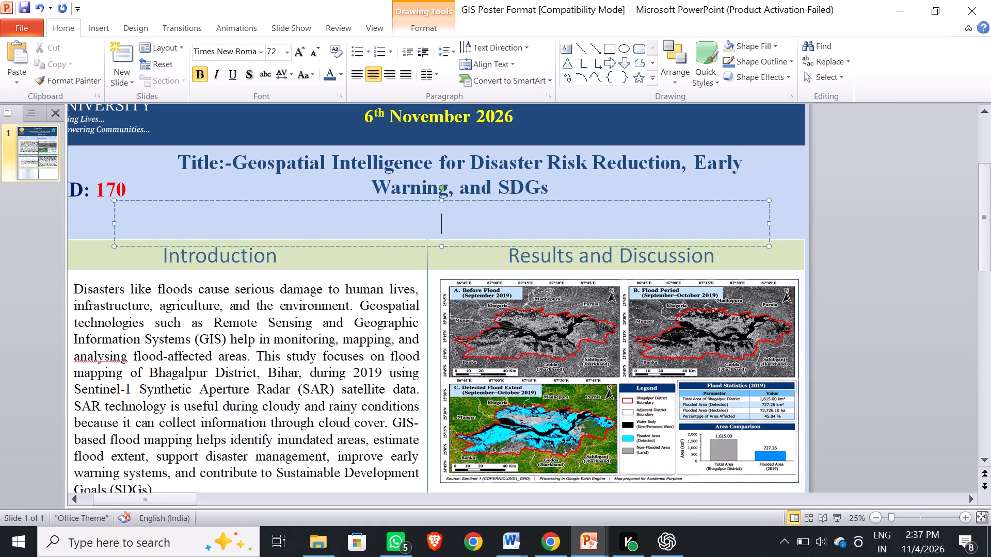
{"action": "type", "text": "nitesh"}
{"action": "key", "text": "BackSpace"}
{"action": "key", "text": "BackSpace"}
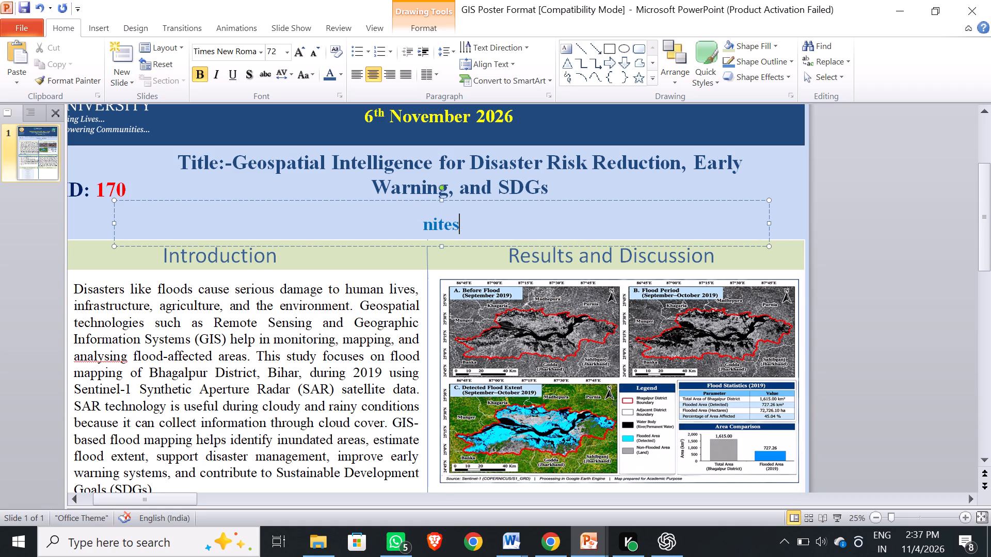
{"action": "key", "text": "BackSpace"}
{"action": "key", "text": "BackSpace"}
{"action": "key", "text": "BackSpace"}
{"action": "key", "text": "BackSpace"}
Enter the first author's full name with a capital initial in the empty author line, followed by a comma.
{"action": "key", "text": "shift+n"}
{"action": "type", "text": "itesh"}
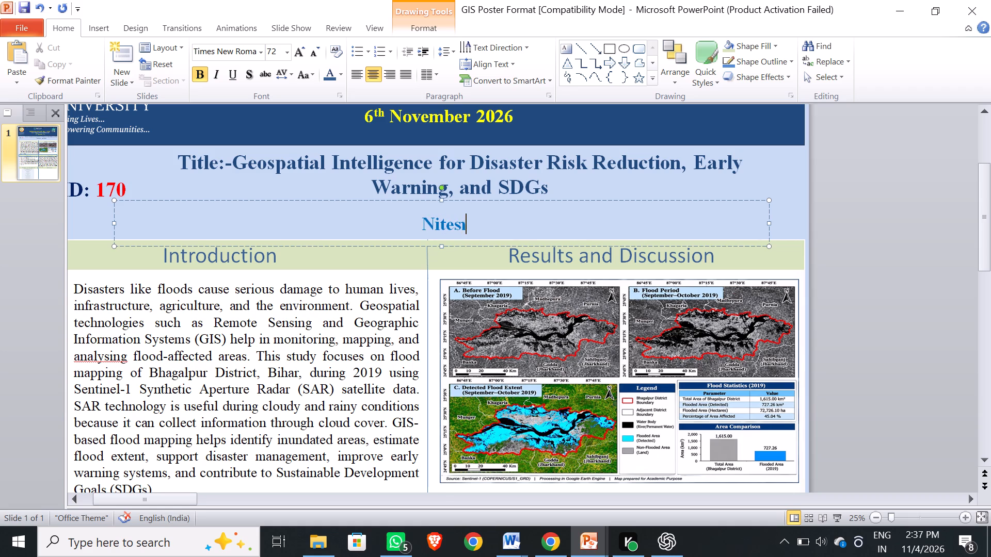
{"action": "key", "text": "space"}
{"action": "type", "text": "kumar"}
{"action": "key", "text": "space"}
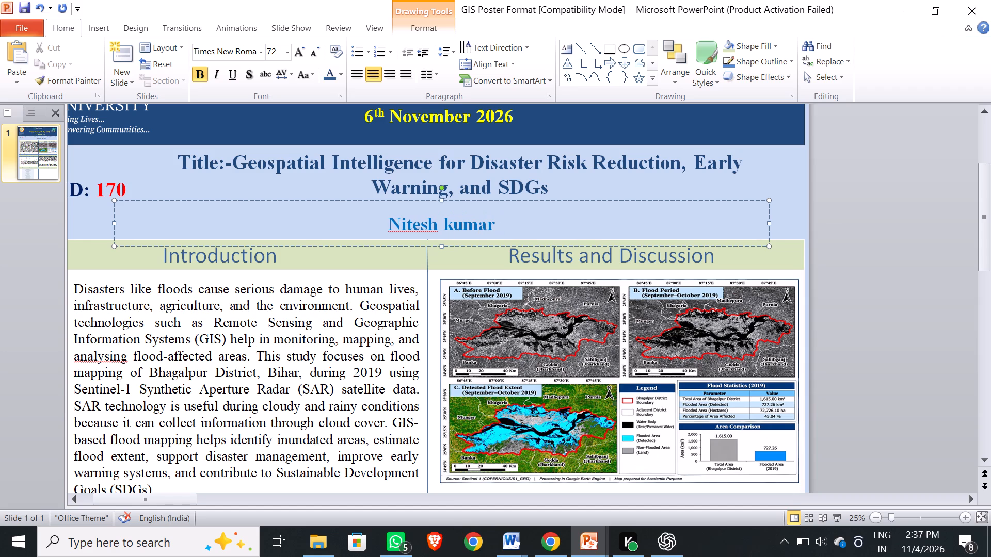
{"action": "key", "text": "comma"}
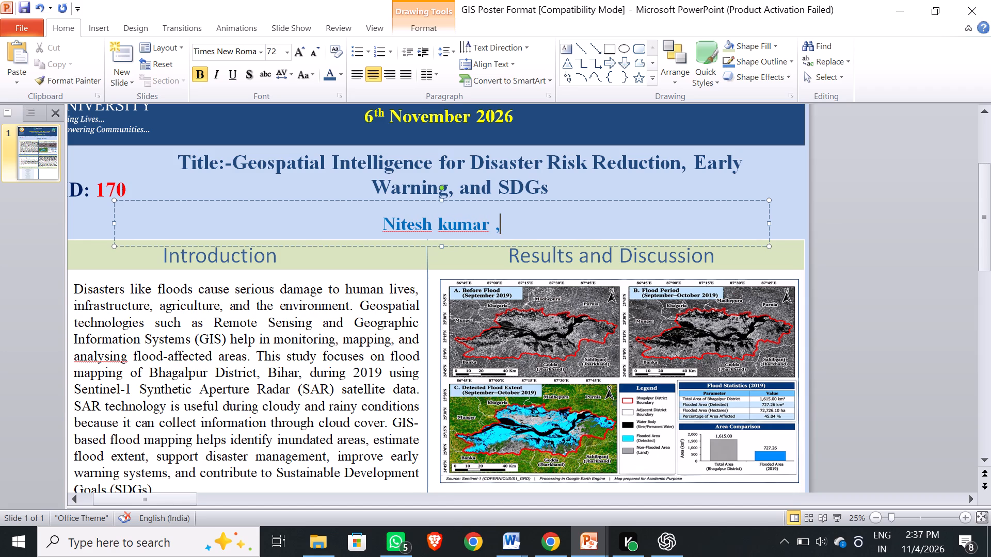
Add the second author's name after the comma in the author line.
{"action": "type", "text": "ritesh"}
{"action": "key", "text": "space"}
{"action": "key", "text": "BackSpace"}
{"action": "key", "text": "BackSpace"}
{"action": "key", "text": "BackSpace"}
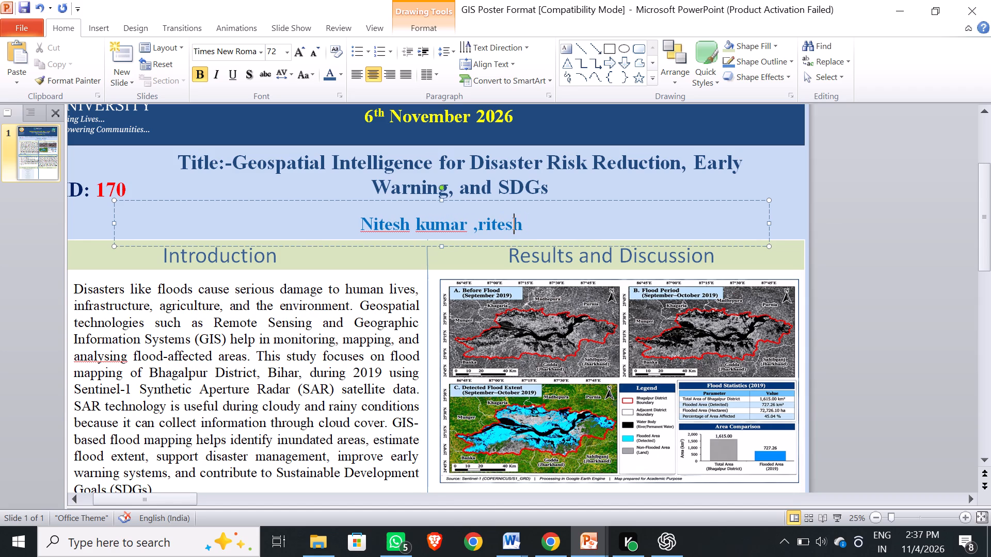
Replace the second author's name in the author line with its capitalised full form, separated from the first author by a comma and space.
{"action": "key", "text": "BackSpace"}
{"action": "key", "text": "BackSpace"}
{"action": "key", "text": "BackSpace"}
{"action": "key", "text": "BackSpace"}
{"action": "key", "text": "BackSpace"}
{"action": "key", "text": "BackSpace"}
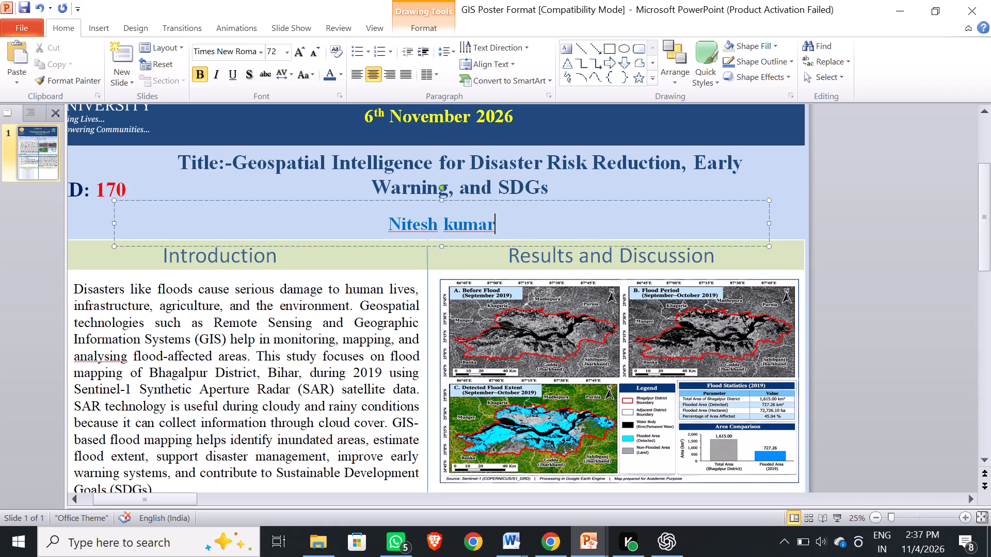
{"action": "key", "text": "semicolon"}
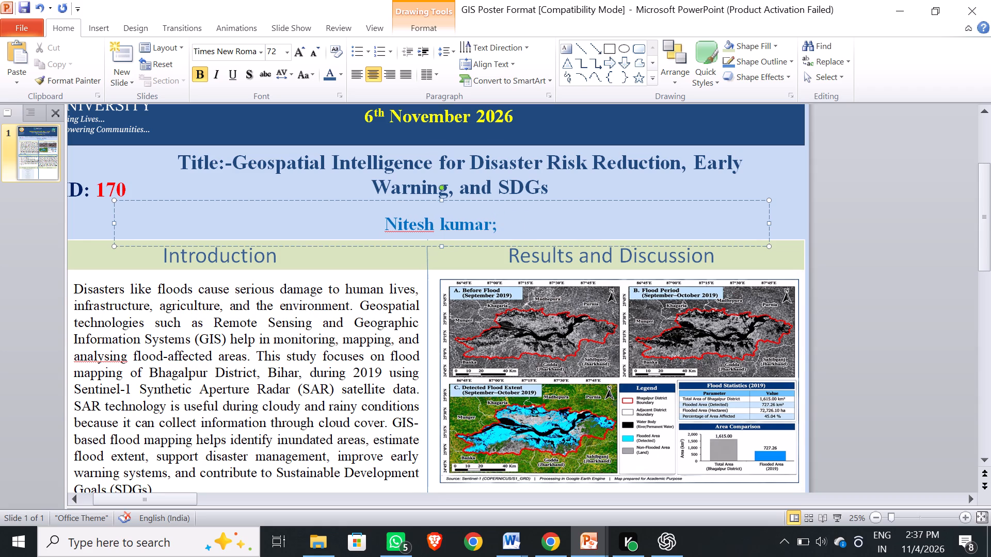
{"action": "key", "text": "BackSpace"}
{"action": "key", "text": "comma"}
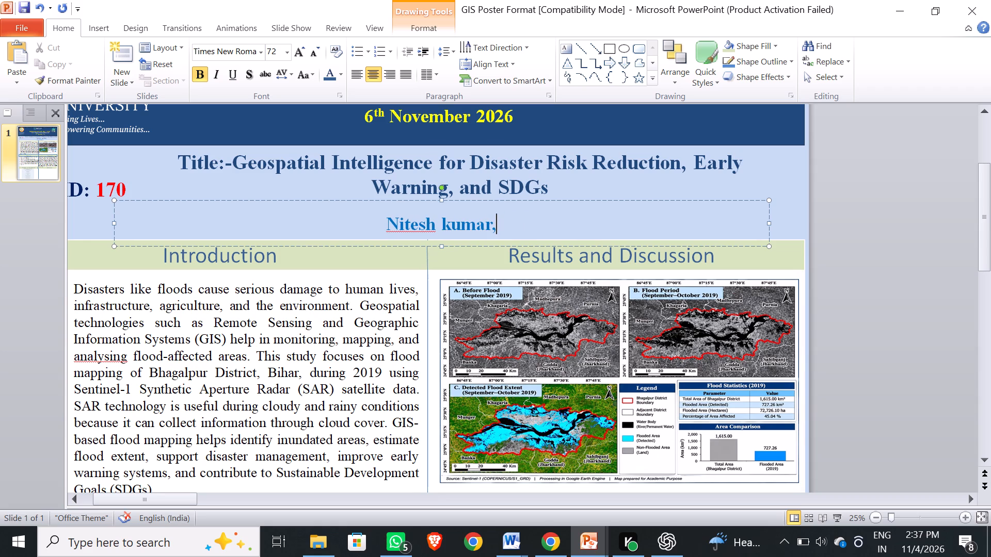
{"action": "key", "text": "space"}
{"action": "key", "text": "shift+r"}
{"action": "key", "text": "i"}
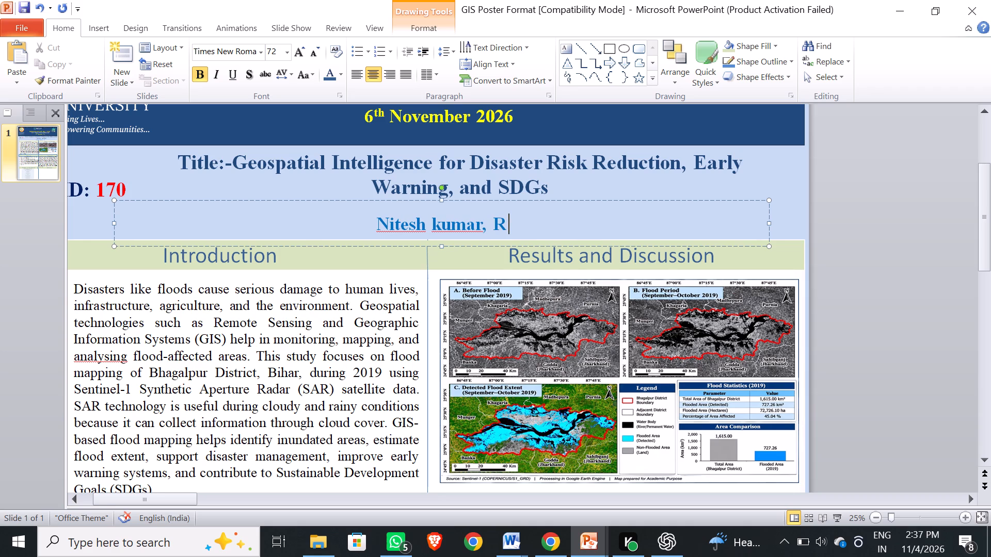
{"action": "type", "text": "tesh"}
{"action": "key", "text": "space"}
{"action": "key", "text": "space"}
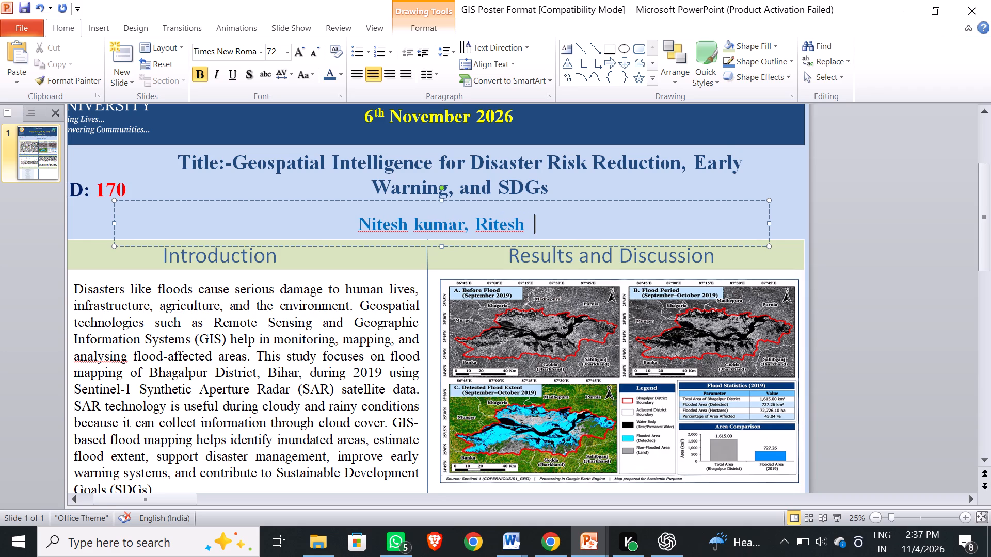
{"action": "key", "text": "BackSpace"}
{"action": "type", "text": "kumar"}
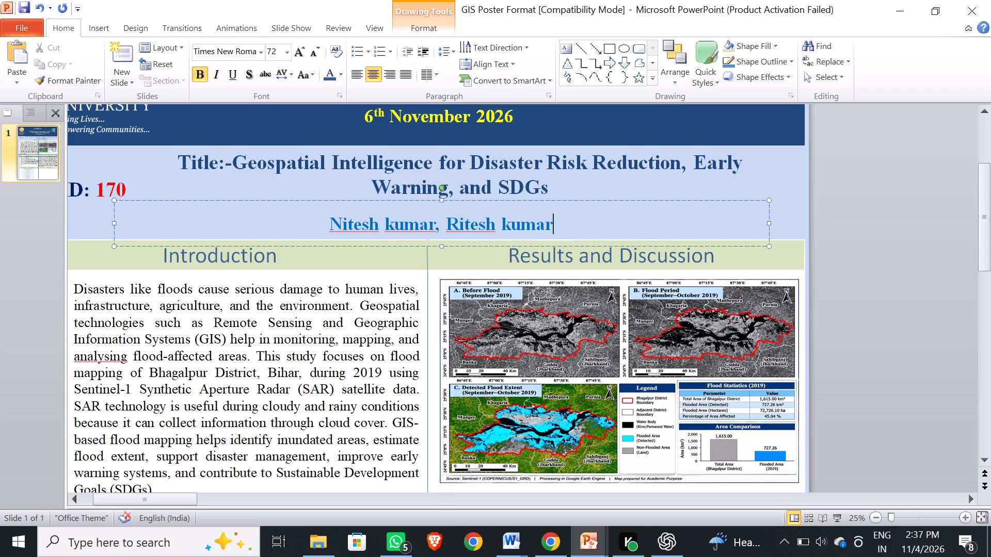
Add the third author's full name to the author line after a comma, ending the line with another comma.
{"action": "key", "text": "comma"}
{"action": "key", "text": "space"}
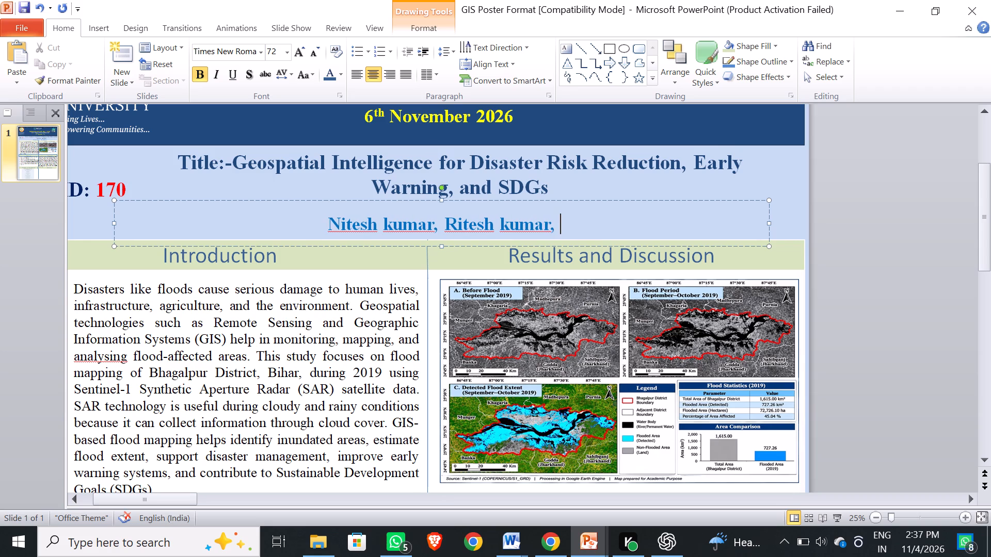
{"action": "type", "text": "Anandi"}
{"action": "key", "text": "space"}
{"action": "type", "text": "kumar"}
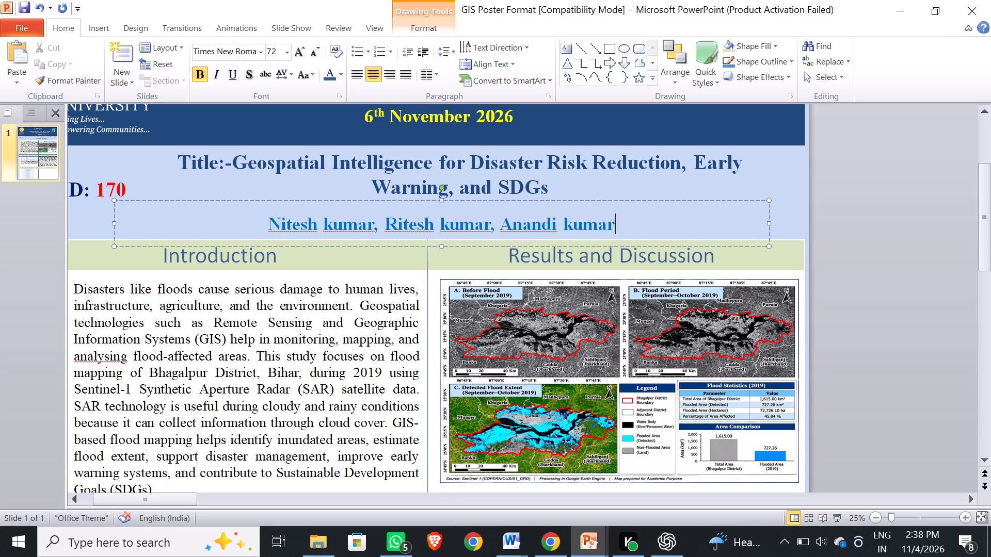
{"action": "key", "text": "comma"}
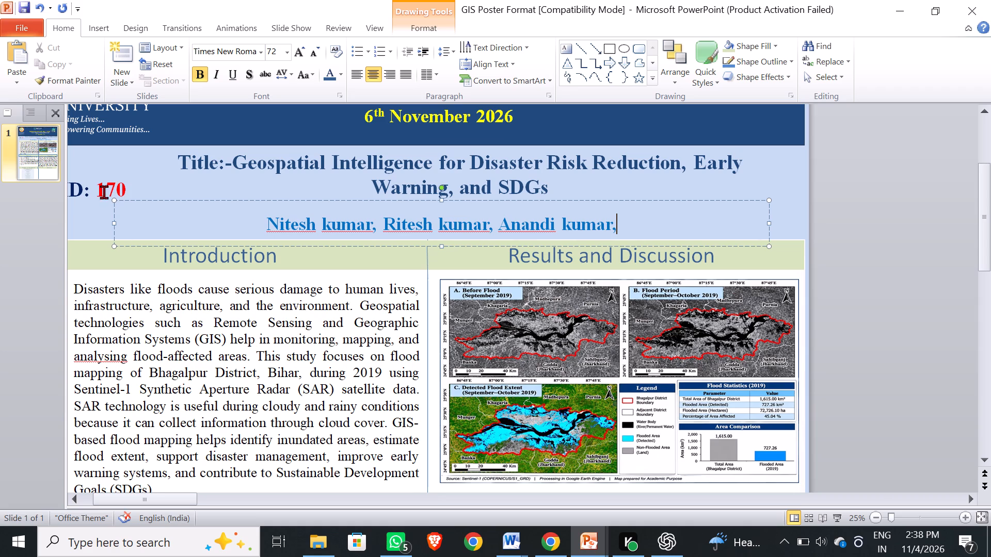
Move the ID: 170 text box fully onto the poster, beside the author line and just above the Introduction heading.
{"action": "left_click", "coordinate": [89, 191]}
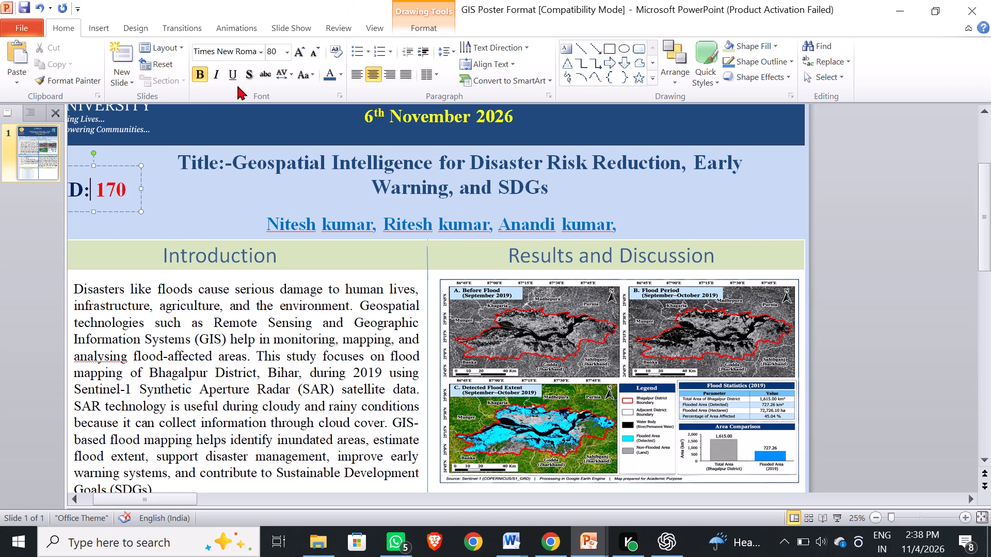
{"action": "left_click_drag", "start_coordinate": [118, 167], "coordinate": [119, 167]}
{"action": "left_click_drag", "start_coordinate": [119, 167], "coordinate": [145, 170]}
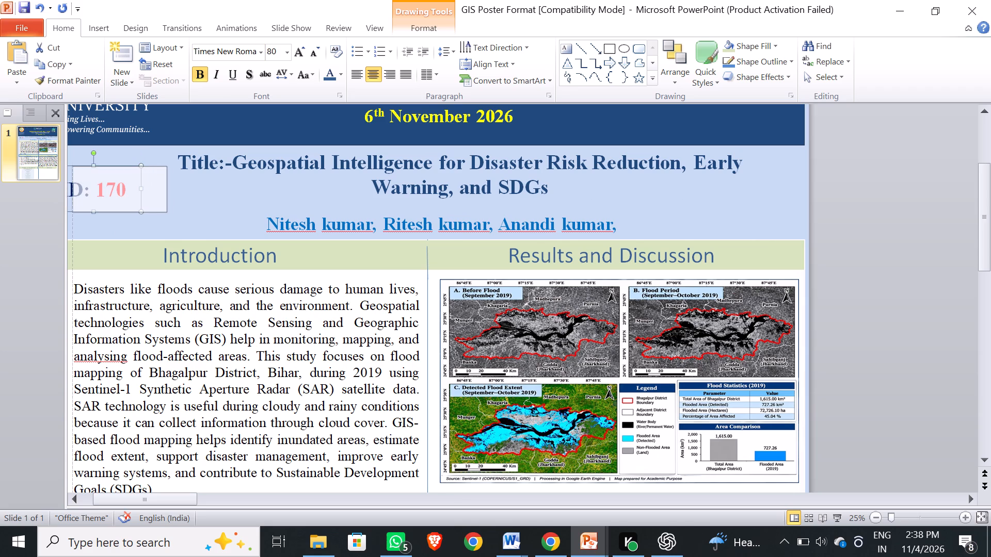
{"action": "left_click_drag", "start_coordinate": [145, 170], "coordinate": [143, 171]}
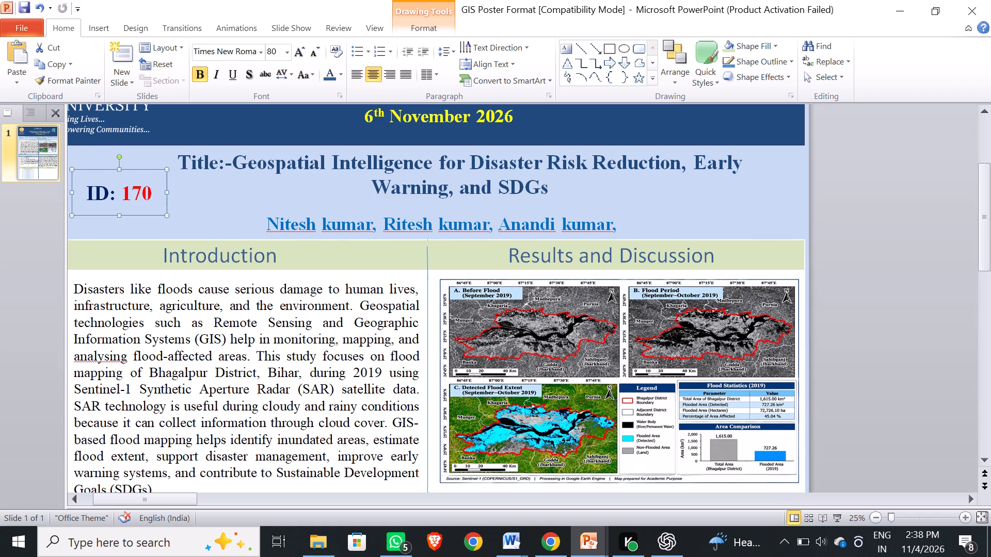
{"action": "left_click", "coordinate": [203, 196]}
{"action": "left_click", "coordinate": [175, 217]}
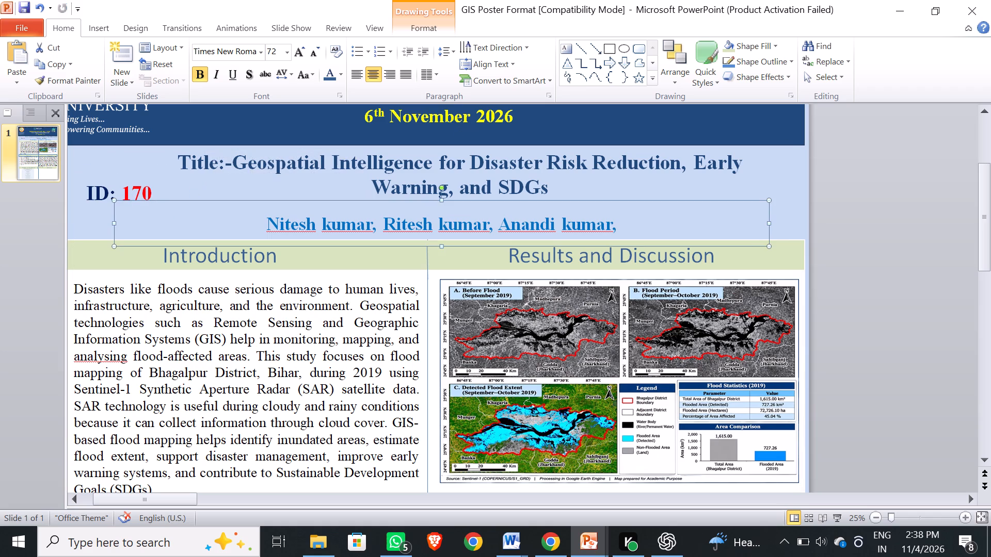
{"action": "left_click", "coordinate": [97, 188]}
{"action": "left_click_drag", "start_coordinate": [137, 169], "coordinate": [136, 177]}
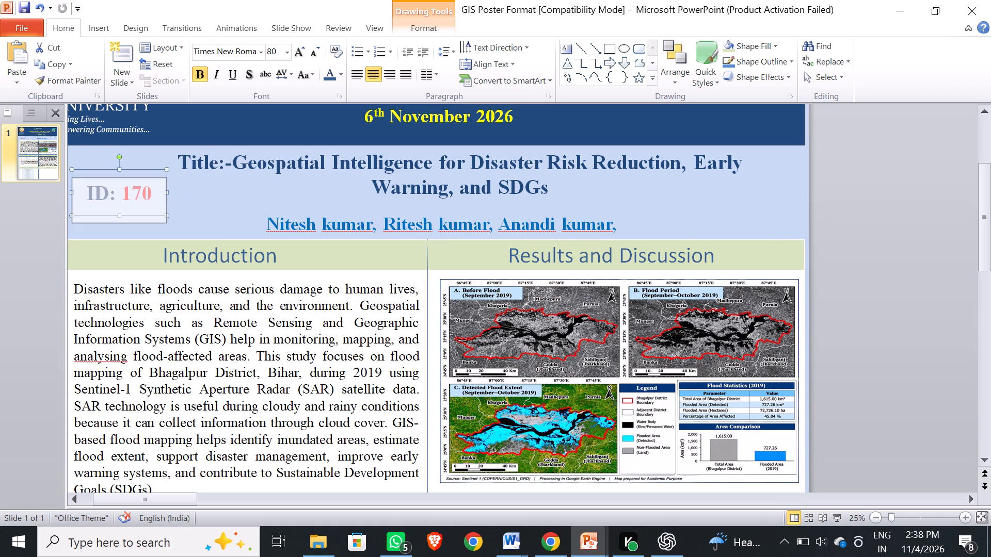
{"action": "left_click_drag", "start_coordinate": [136, 177], "coordinate": [133, 185]}
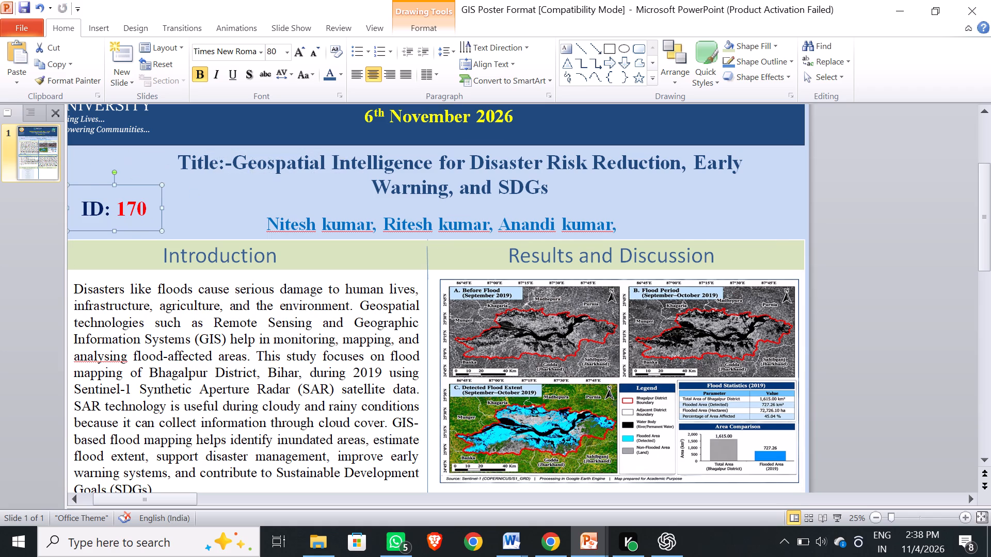
{"action": "left_click", "coordinate": [47, 211]}
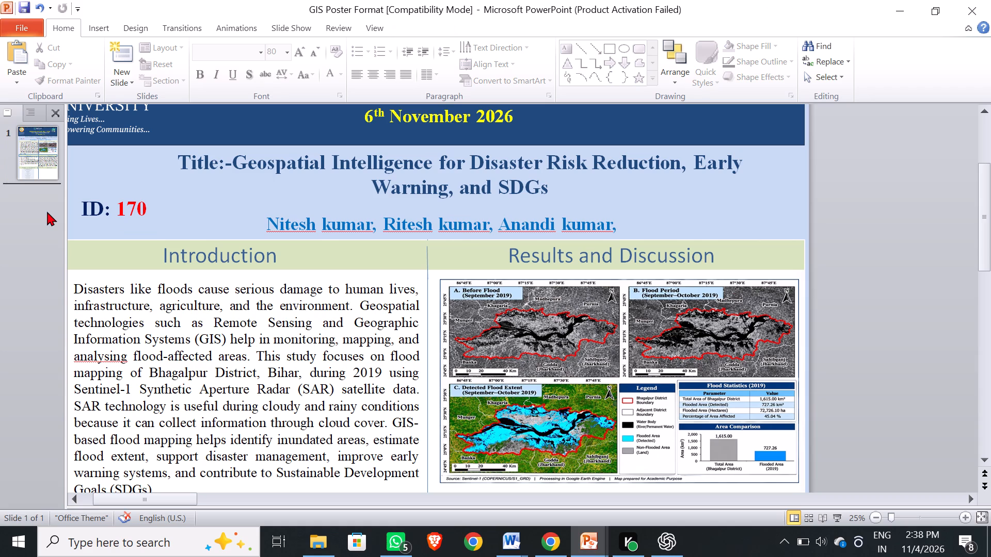
Check the poster's layout from the Objective and Conclusion headings up to the top banner.
{"action": "scroll", "coordinate": [243, 209], "scroll_direction": "down", "scroll_amount": 6}
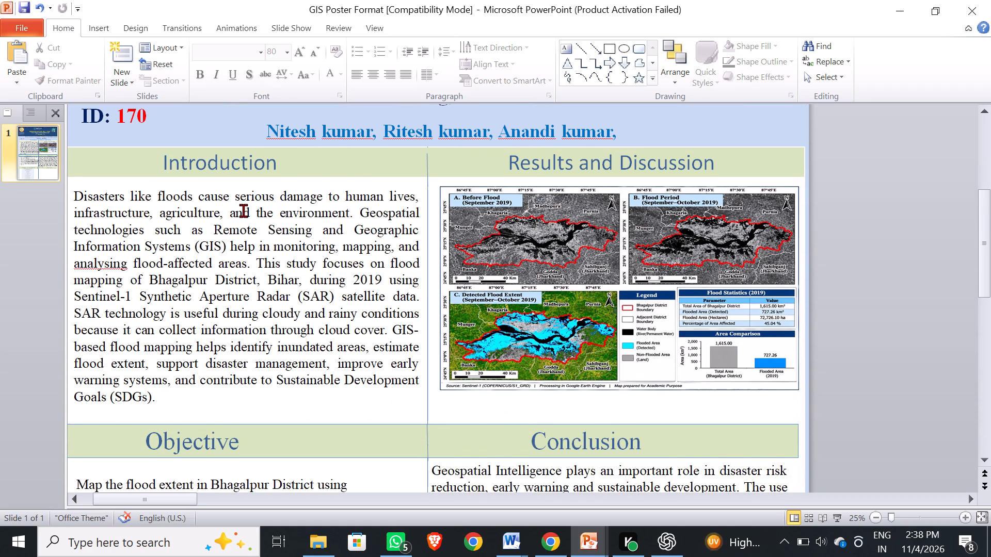
{"action": "scroll", "coordinate": [243, 210], "scroll_direction": "down", "scroll_amount": 3}
{"action": "scroll", "coordinate": [244, 210], "scroll_direction": "up", "scroll_amount": 8}
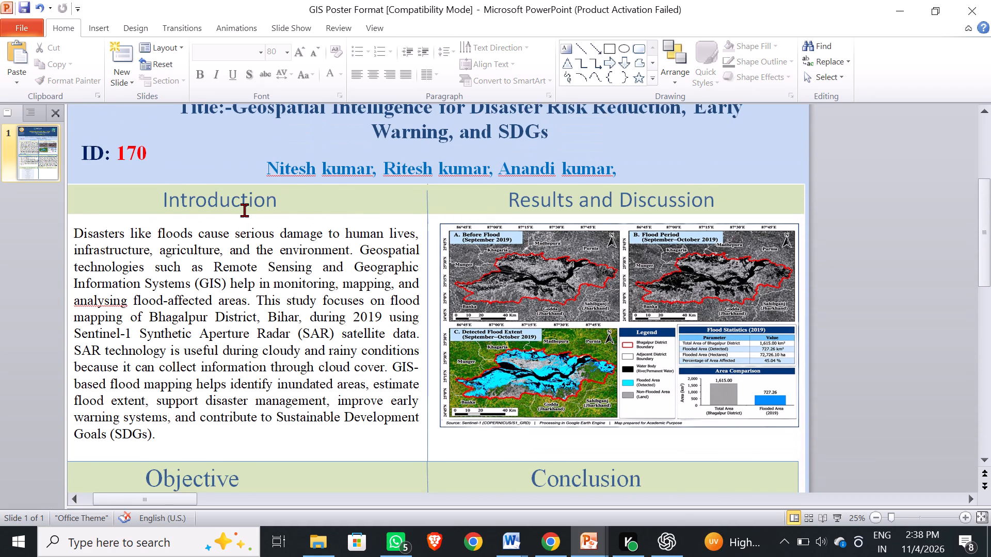
{"action": "scroll", "coordinate": [244, 210], "scroll_direction": "up", "scroll_amount": 8}
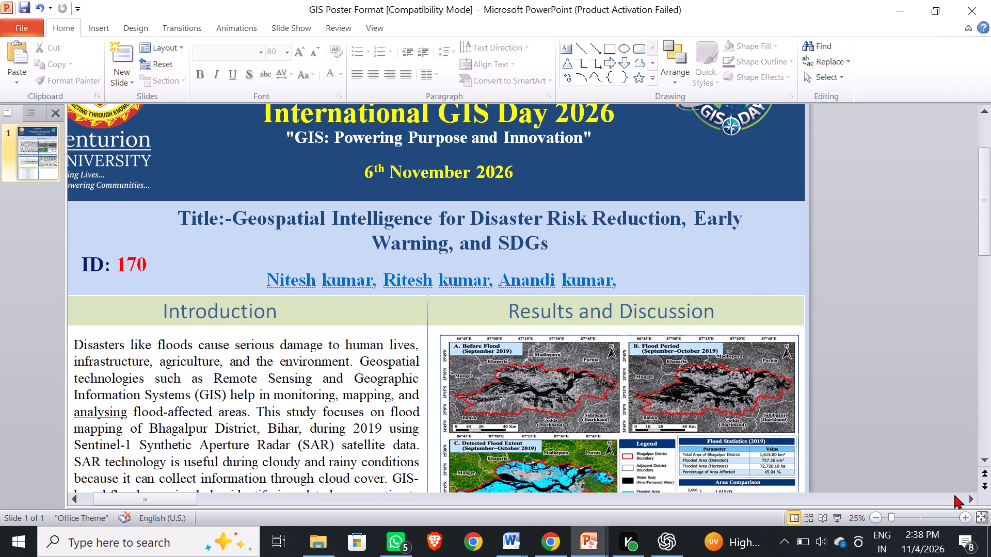
{"action": "scroll", "coordinate": [572, 235], "scroll_direction": "up", "scroll_amount": 6}
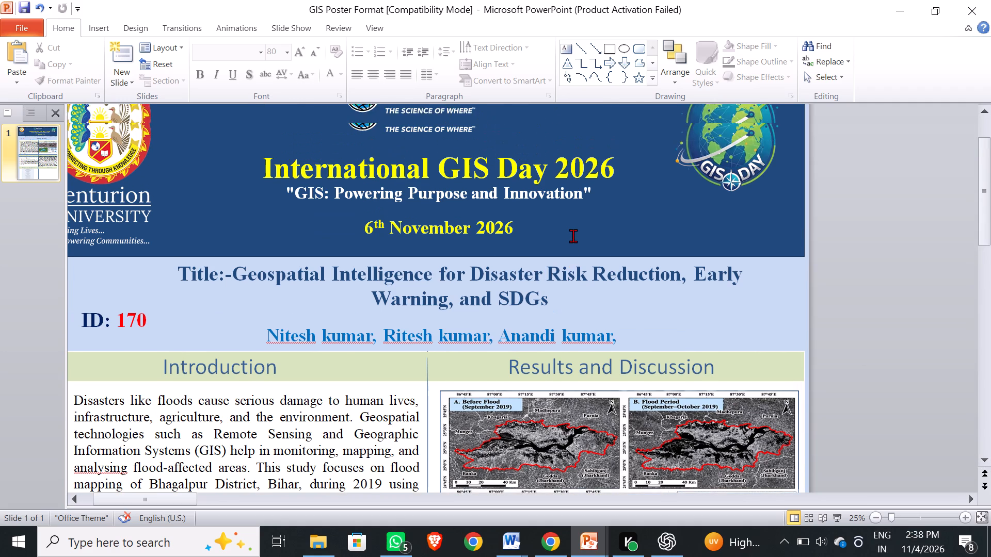
{"action": "scroll", "coordinate": [573, 236], "scroll_direction": "up", "scroll_amount": 3}
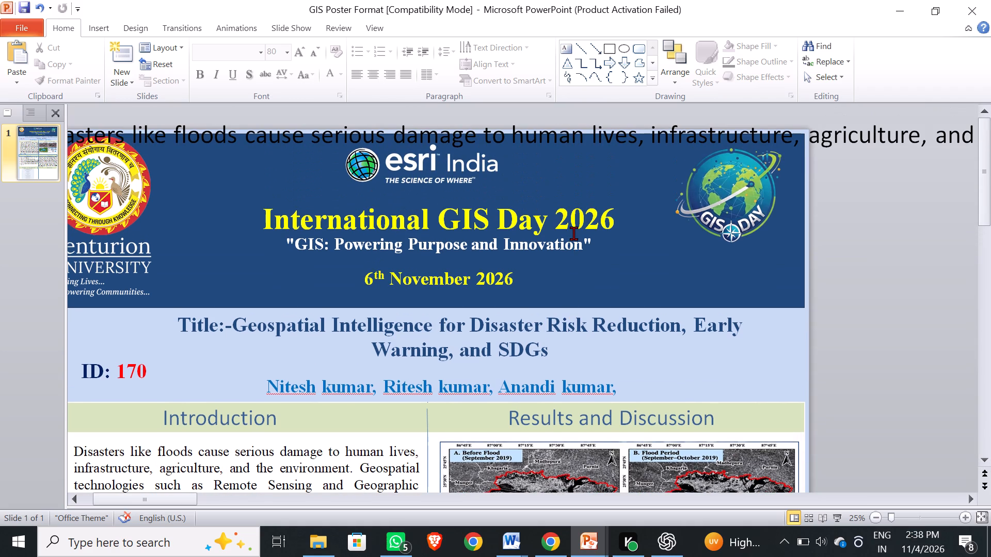
{"action": "scroll", "coordinate": [573, 233], "scroll_direction": "up", "scroll_amount": 1}
Delete the stray duplicate Introduction text box that runs in one long line across the poster's top edge.
{"action": "left_click", "coordinate": [955, 137]}
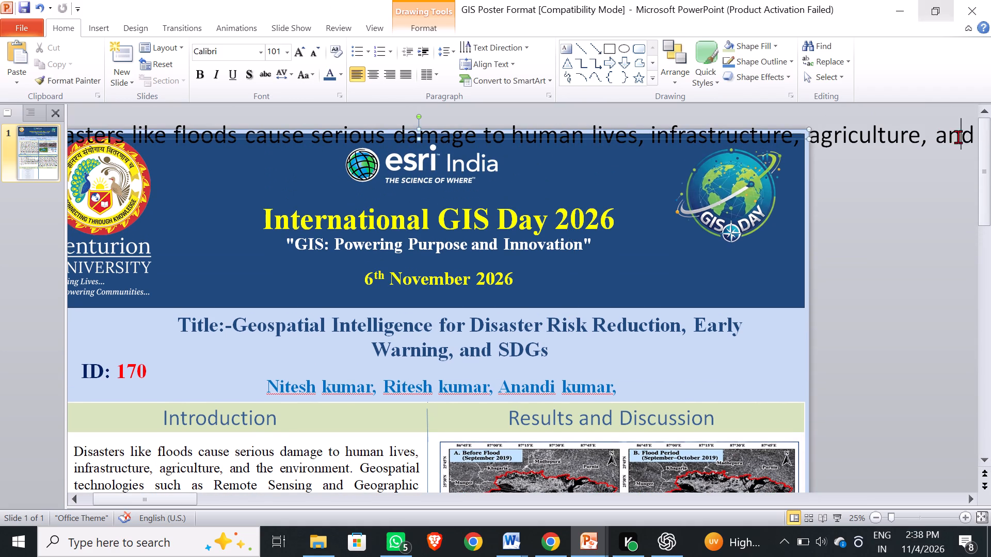
{"action": "left_click", "coordinate": [973, 137]}
{"action": "key", "text": "BackSpace"}
{"action": "key", "text": "BackSpace"}
{"action": "key", "text": "BackSpace"}
{"action": "key", "text": "BackSpace"}
{"action": "key", "text": "BackSpace"}
{"action": "key", "text": "BackSpace"}
{"action": "key", "text": "BackSpace"}
{"action": "key", "text": "BackSpace"}
{"action": "key", "text": "BackSpace"}
{"action": "key", "text": "BackSpace"}
{"action": "key", "text": "BackSpace"}
{"action": "key", "text": "BackSpace"}
{"action": "key", "text": "BackSpace"}
{"action": "key", "text": "BackSpace"}
{"action": "key", "text": "BackSpace"}
{"action": "key", "text": "BackSpace"}
{"action": "key", "text": "BackSpace"}
{"action": "key", "text": "BackSpace"}
{"action": "key", "text": "BackSpace"}
{"action": "key", "text": "BackSpace"}
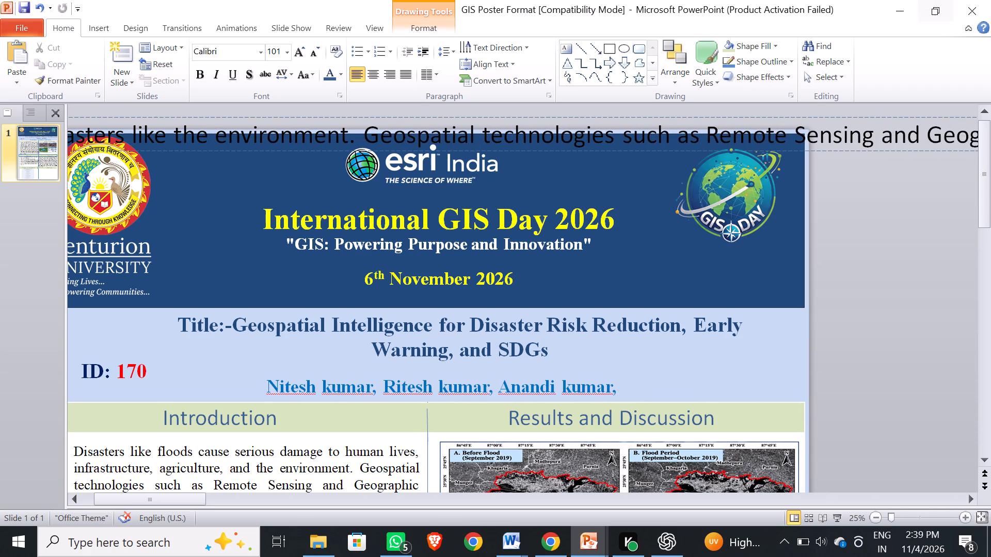
{"action": "double_click", "coordinate": [635, 114]}
{"action": "left_click", "coordinate": [636, 116]}
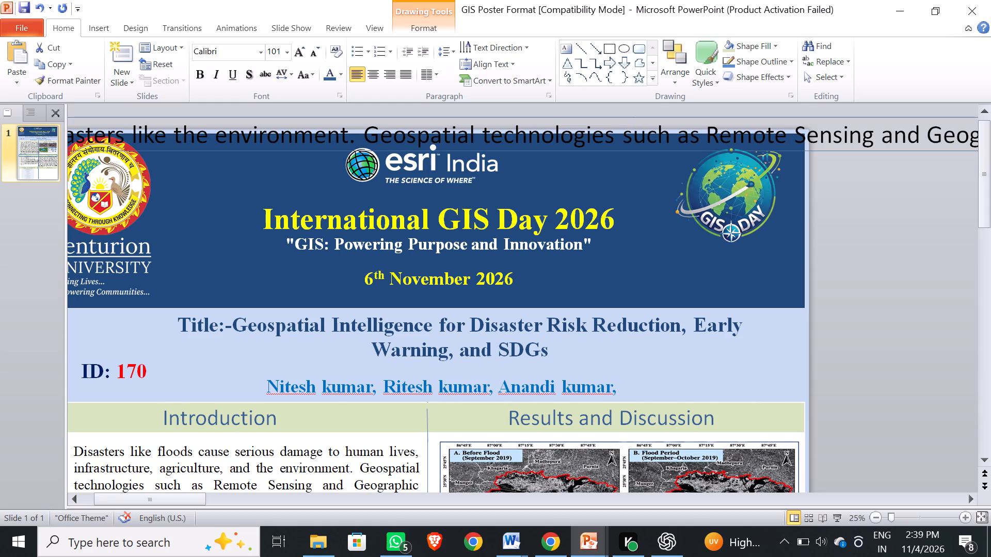
{"action": "key", "text": "BackSpace"}
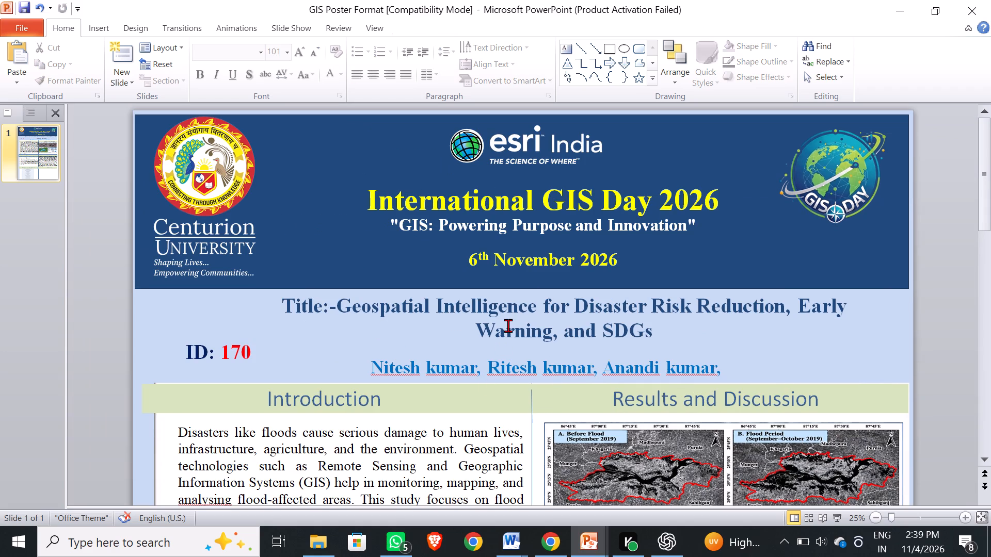
Review the poster's alignment from the university banner down to the Objective and Conclusion headings.
{"action": "scroll", "coordinate": [508, 324], "scroll_direction": "down", "scroll_amount": 15}
{"action": "scroll", "coordinate": [509, 324], "scroll_direction": "up", "scroll_amount": 1}
{"action": "scroll", "coordinate": [509, 324], "scroll_direction": "down", "scroll_amount": 1}
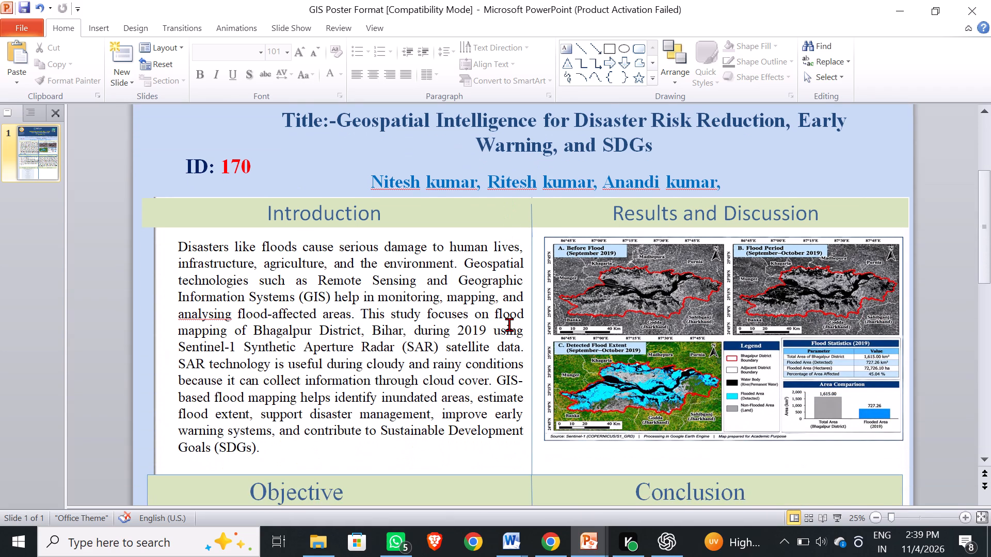
{"action": "scroll", "coordinate": [509, 324], "scroll_direction": "down", "scroll_amount": 3}
{"action": "scroll", "coordinate": [510, 322], "scroll_direction": "up", "scroll_amount": 10}
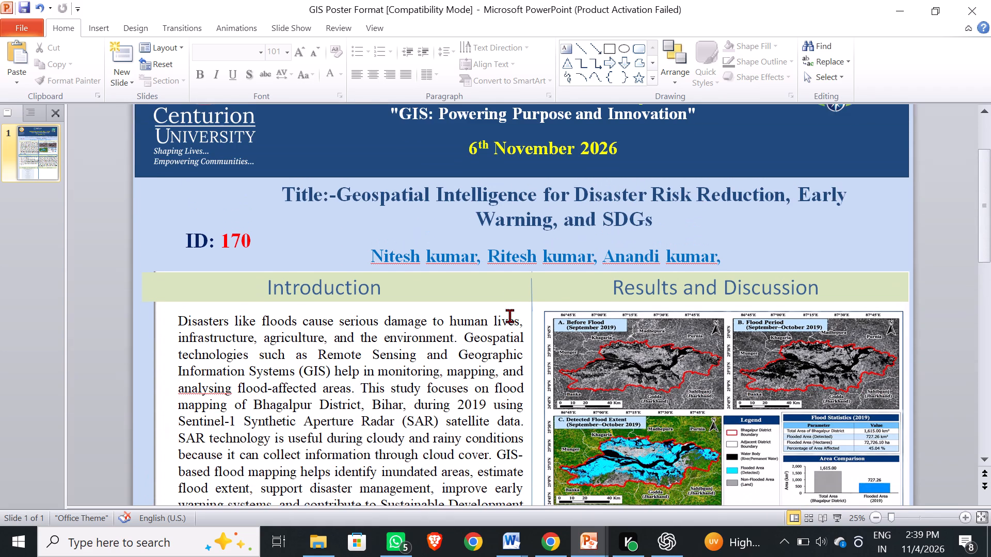
{"action": "scroll", "coordinate": [509, 316], "scroll_direction": "up", "scroll_amount": 4}
{"action": "scroll", "coordinate": [509, 316], "scroll_direction": "down", "scroll_amount": 5}
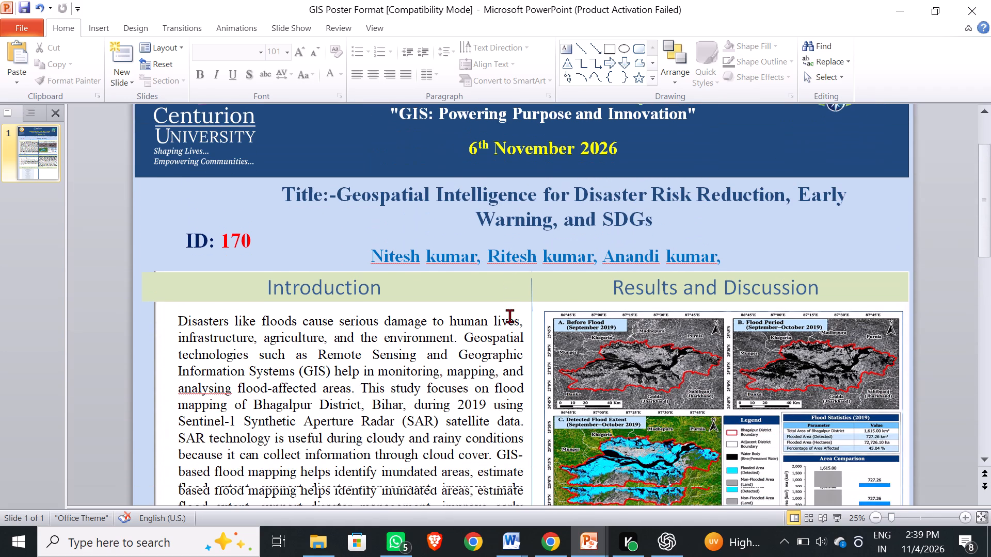
Narrow the Introduction and Results heading bar so its left end lines up with the white content area's edge.
{"action": "scroll", "coordinate": [509, 316], "scroll_direction": "down", "scroll_amount": 3}
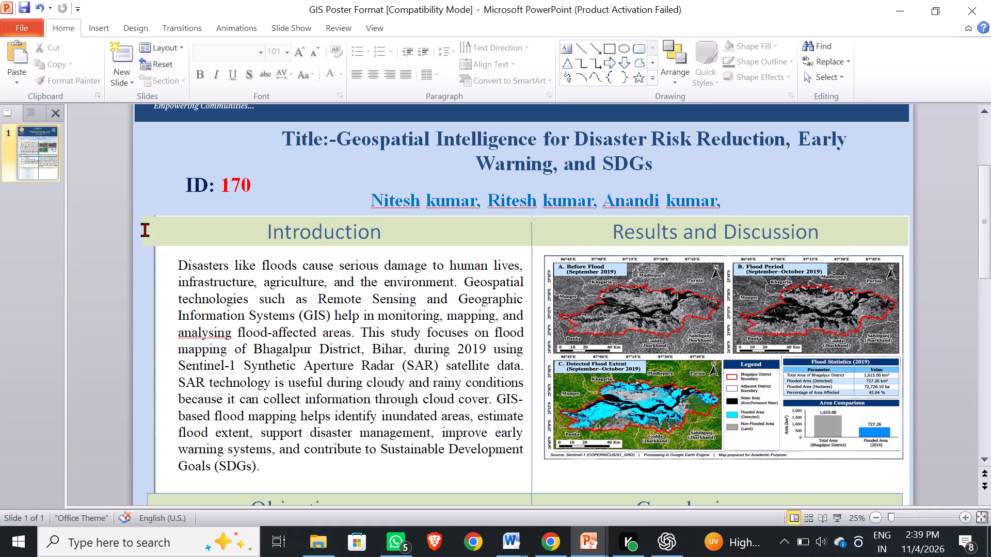
{"action": "left_click", "coordinate": [145, 231]}
{"action": "left_click_drag", "start_coordinate": [142, 231], "coordinate": [155, 232]}
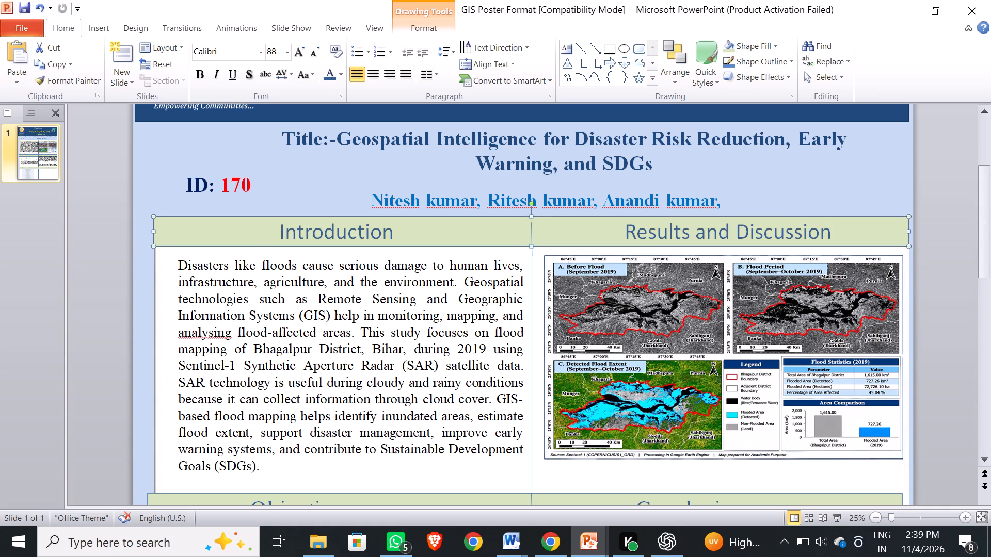
{"action": "left_click", "coordinate": [163, 173]}
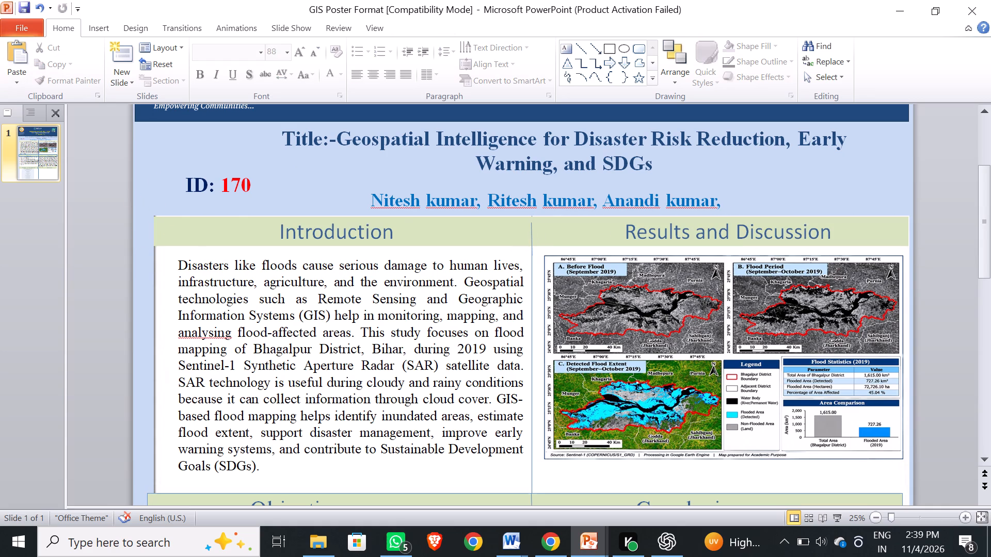
Reposition the short divider between the Introduction and Results headings so it starts at the bar's upper edge, in line with the column divider.
{"action": "left_click_drag", "start_coordinate": [532, 232], "coordinate": [535, 225]}
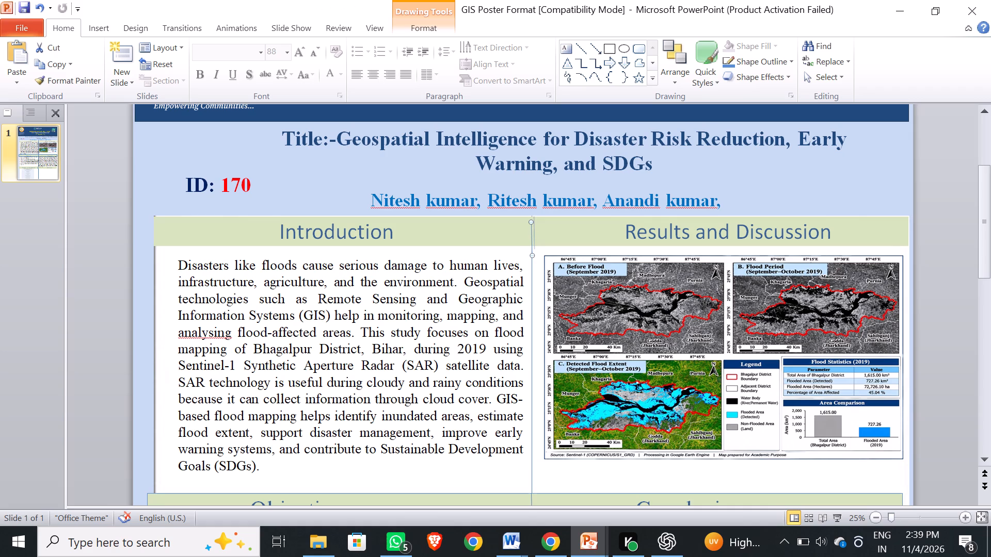
{"action": "left_click_drag", "start_coordinate": [535, 225], "coordinate": [532, 225]}
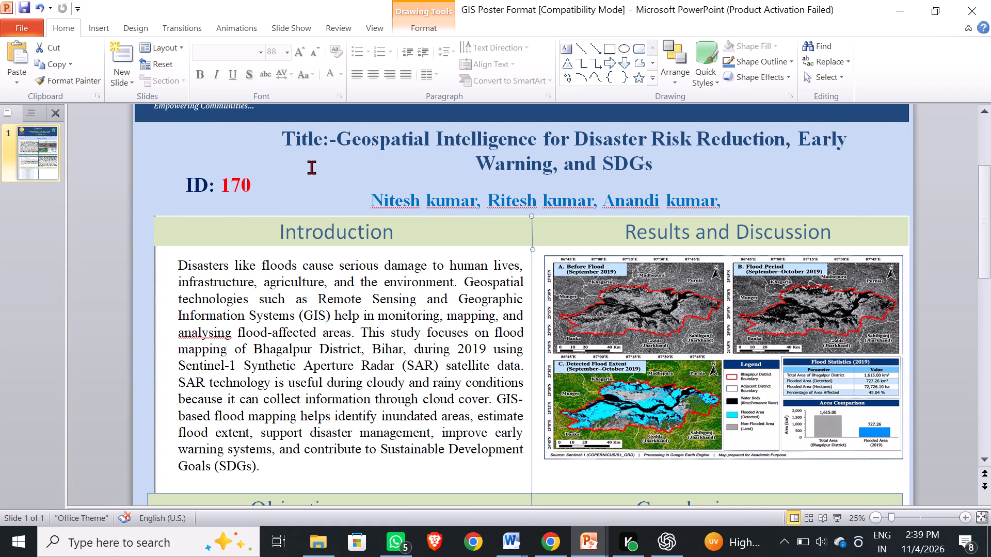
{"action": "left_click", "coordinate": [311, 168]}
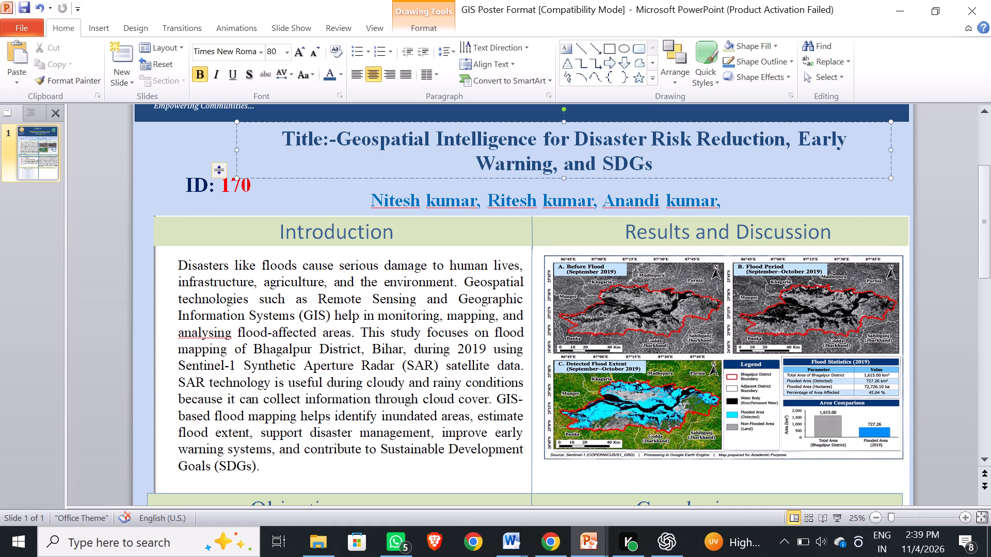
{"action": "left_click", "coordinate": [531, 233]}
{"action": "left_click", "coordinate": [533, 249]}
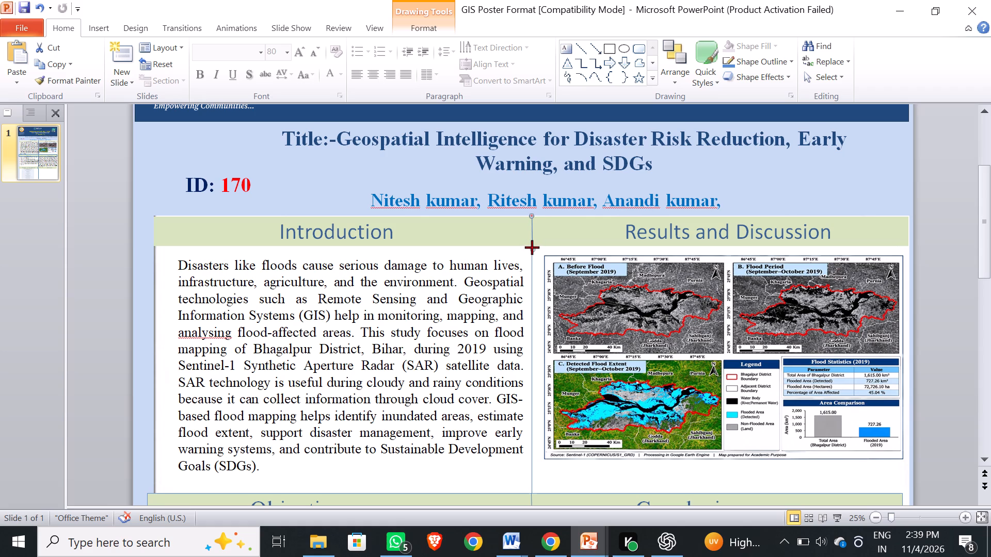
{"action": "left_click", "coordinate": [291, 183]}
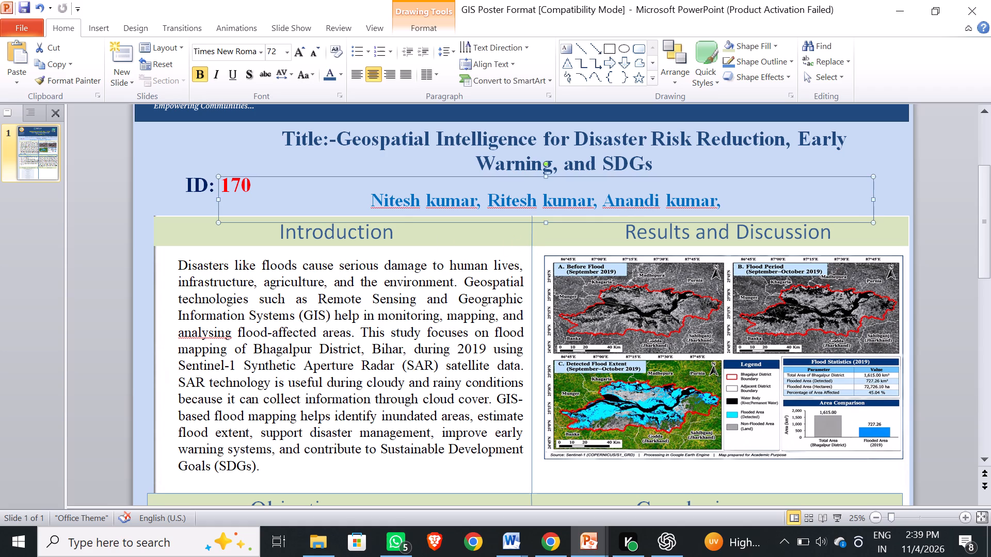
{"action": "left_click", "coordinate": [136, 201]}
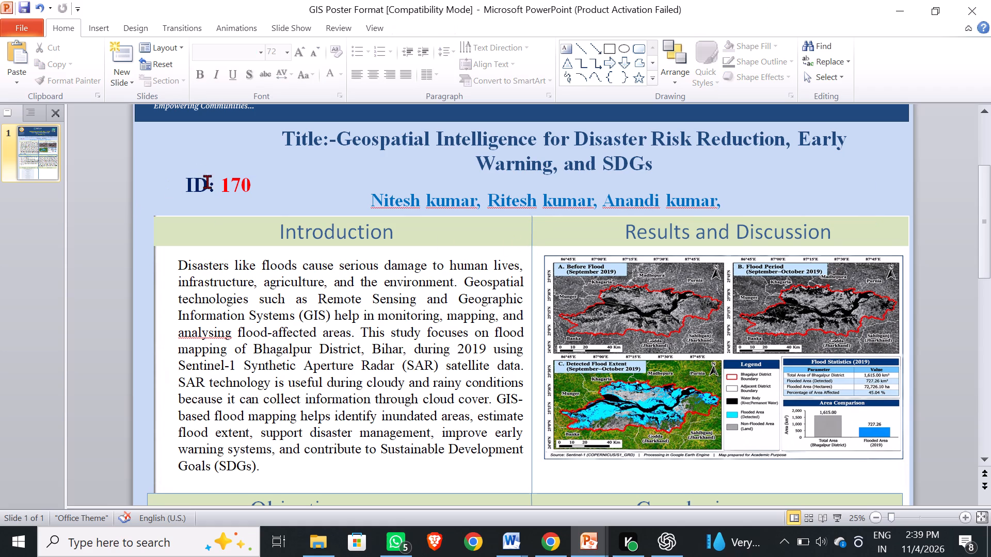
{"action": "double_click", "coordinate": [181, 228]}
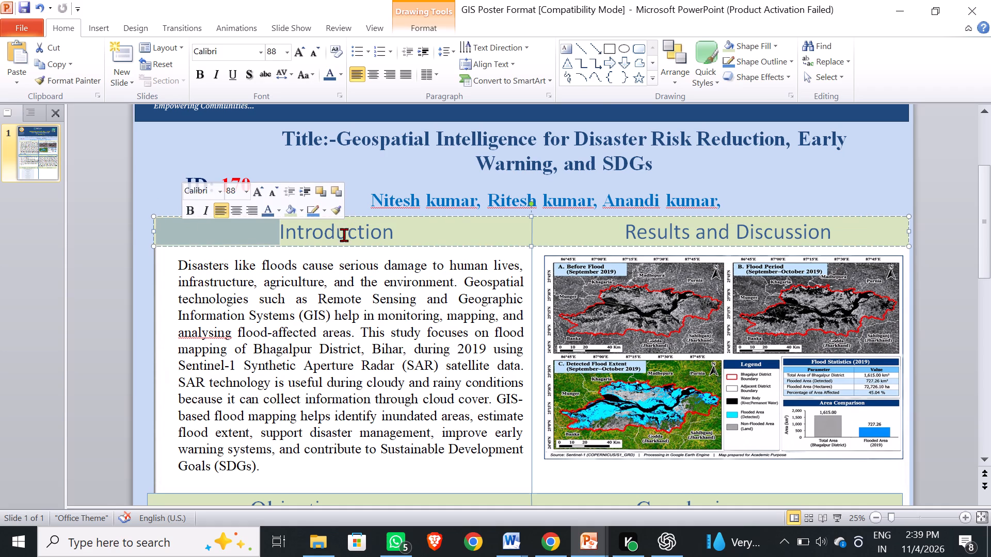
Shift the Objective and Conclusion heading bar sideways so its ends line up with the white content area's edges.
{"action": "scroll", "coordinate": [350, 252], "scroll_direction": "down", "scroll_amount": 18}
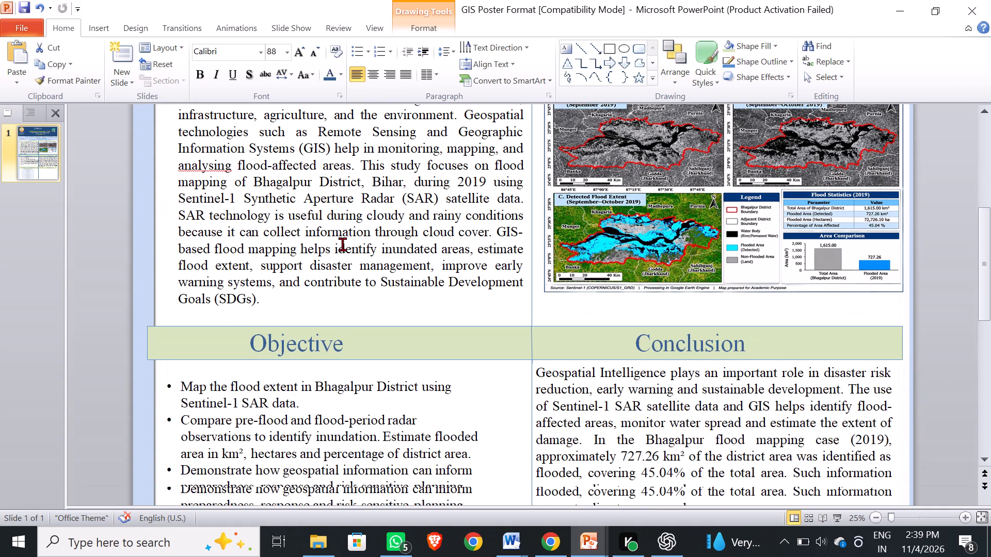
{"action": "scroll", "coordinate": [342, 244], "scroll_direction": "down", "scroll_amount": 2}
{"action": "left_click", "coordinate": [216, 306]}
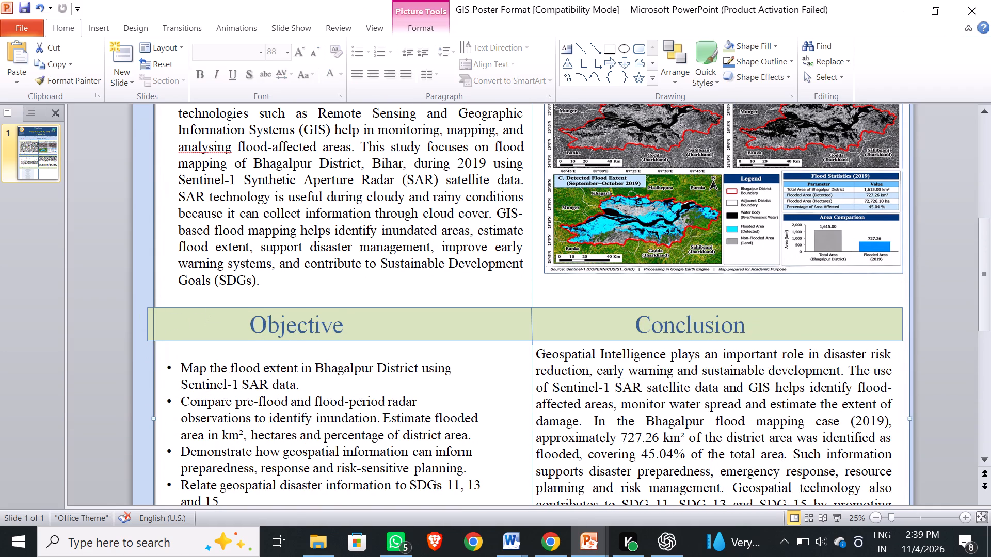
{"action": "left_click_drag", "start_coordinate": [216, 307], "coordinate": [249, 307]}
{"action": "left_click", "coordinate": [235, 309]}
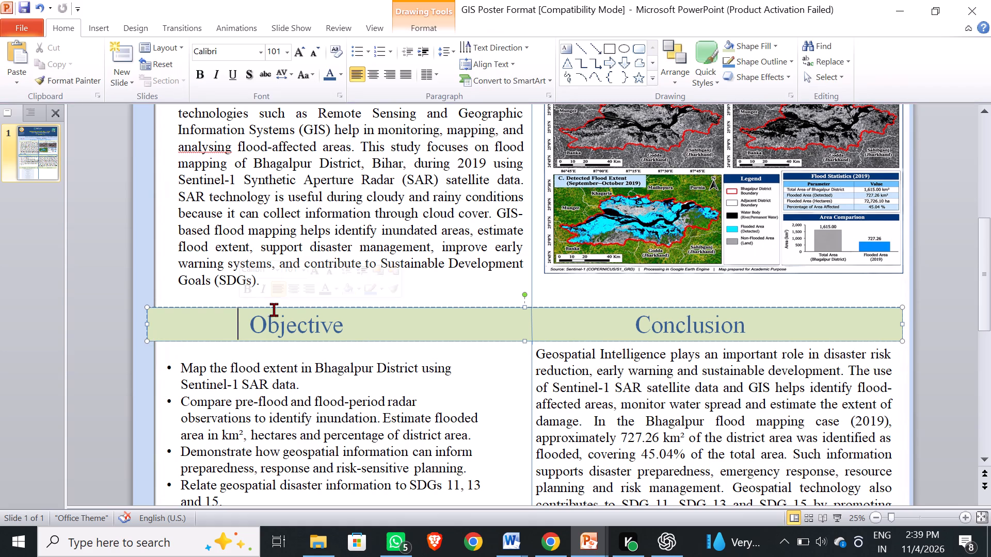
{"action": "left_click", "coordinate": [275, 310]}
{"action": "left_click_drag", "start_coordinate": [275, 306], "coordinate": [279, 308]}
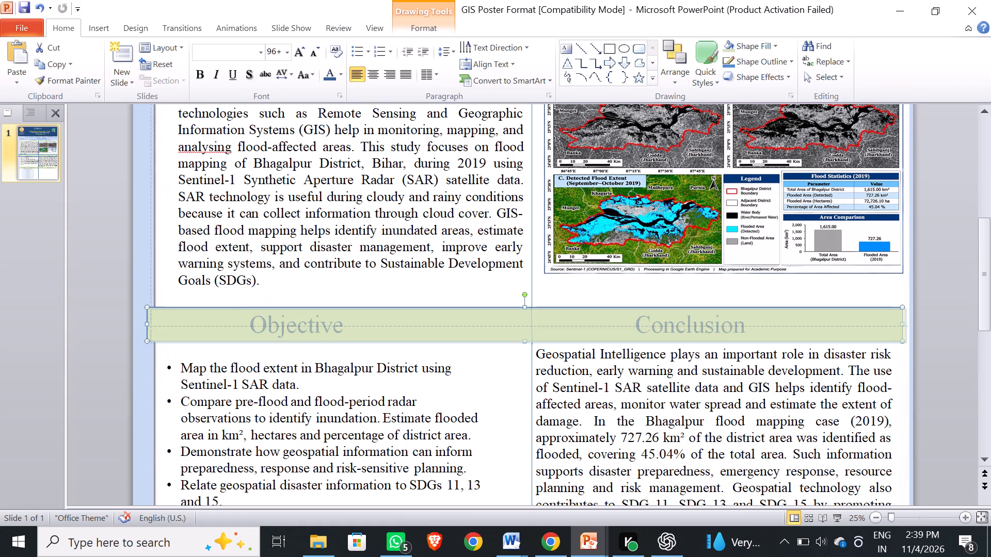
{"action": "left_click_drag", "start_coordinate": [279, 308], "coordinate": [282, 303]}
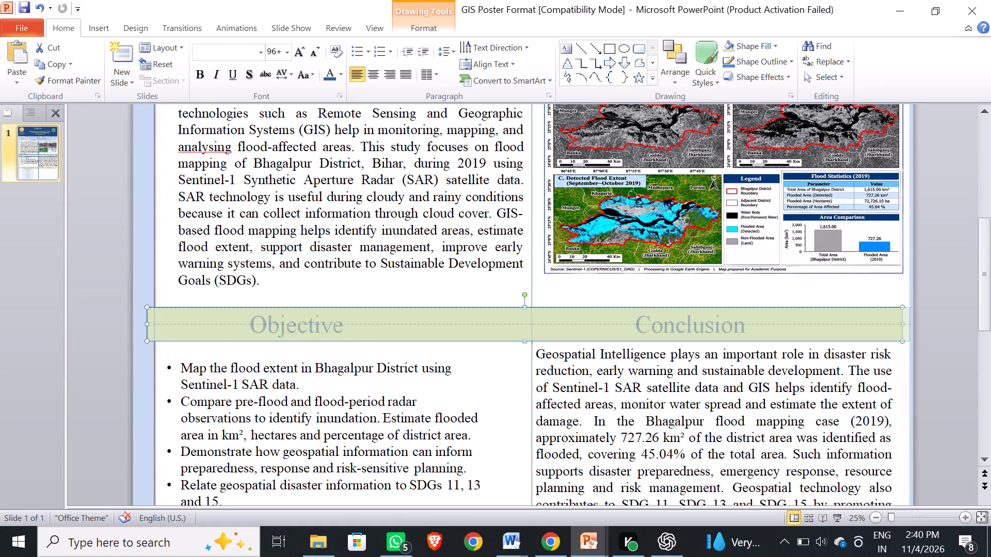
{"action": "left_click_drag", "start_coordinate": [282, 303], "coordinate": [282, 303]}
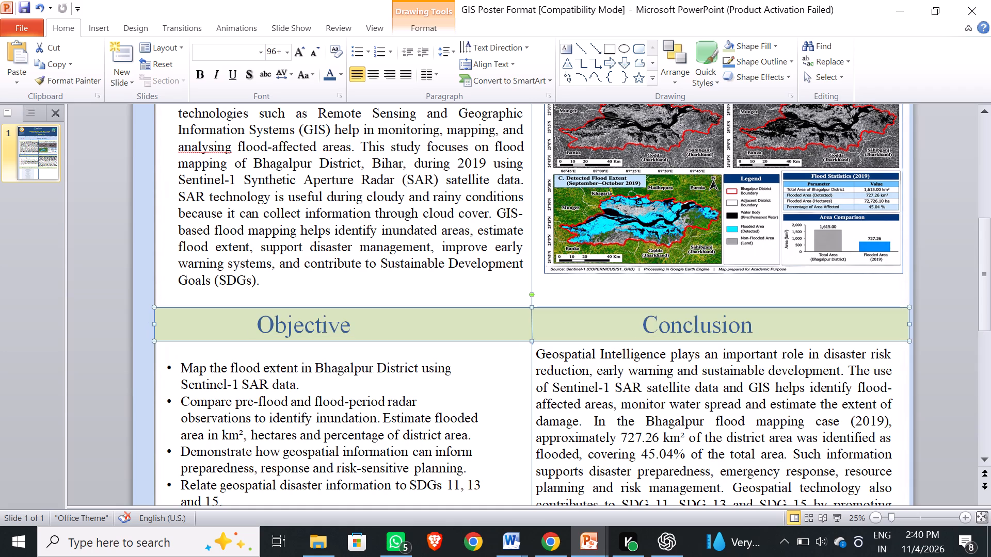
{"action": "left_click", "coordinate": [274, 290]}
{"action": "left_click", "coordinate": [517, 382]}
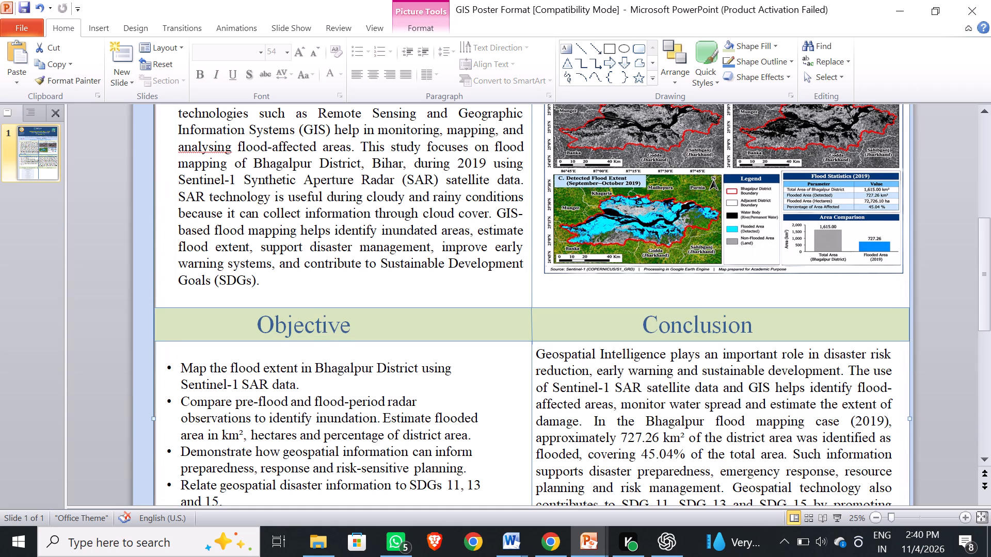
Shift the Flowchart of Methodology and References heading bar sideways so its ends match the white content area's edges.
{"action": "scroll", "coordinate": [529, 357], "scroll_direction": "down", "scroll_amount": 3}
{"action": "scroll", "coordinate": [513, 314], "scroll_direction": "down", "scroll_amount": 3}
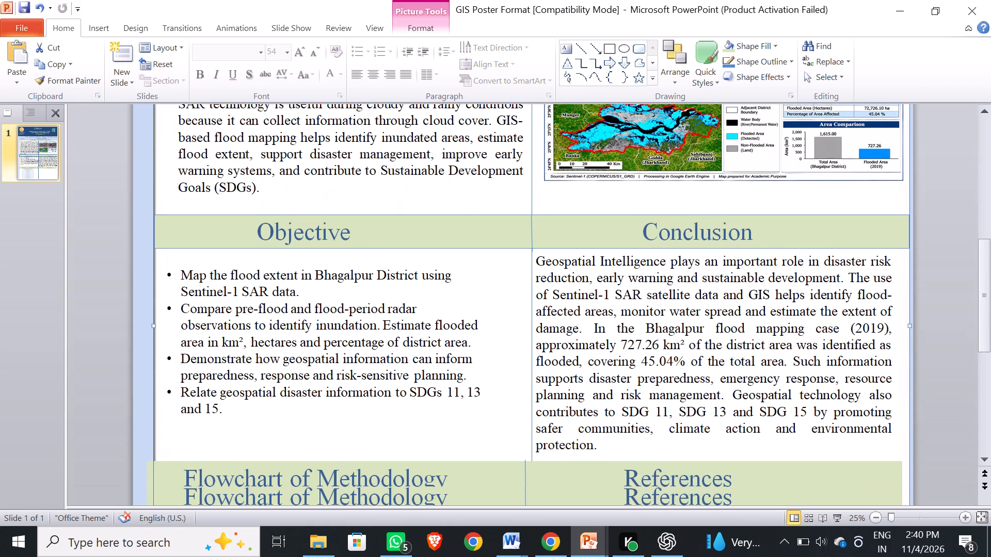
{"action": "scroll", "coordinate": [513, 314], "scroll_direction": "down", "scroll_amount": 16}
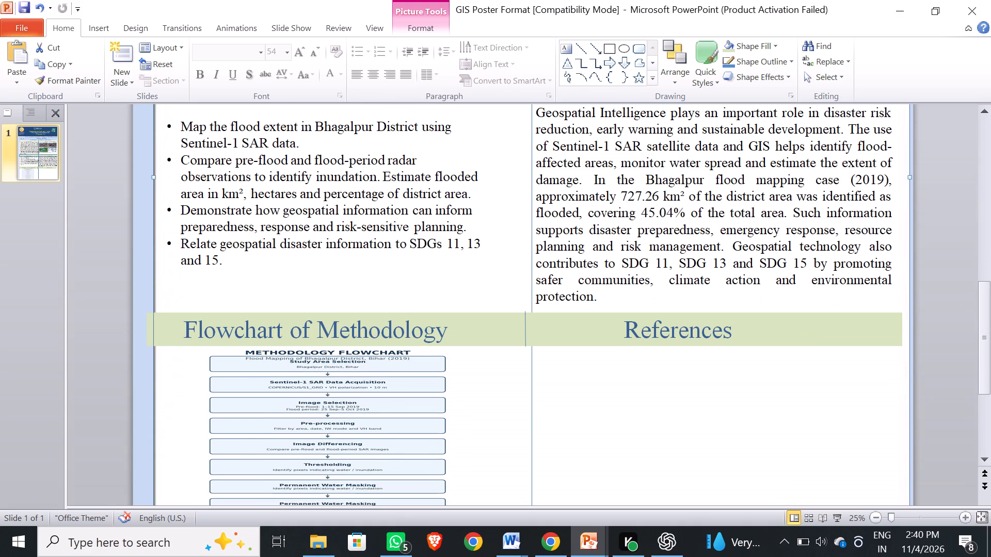
{"action": "scroll", "coordinate": [509, 308], "scroll_direction": "down", "scroll_amount": 12}
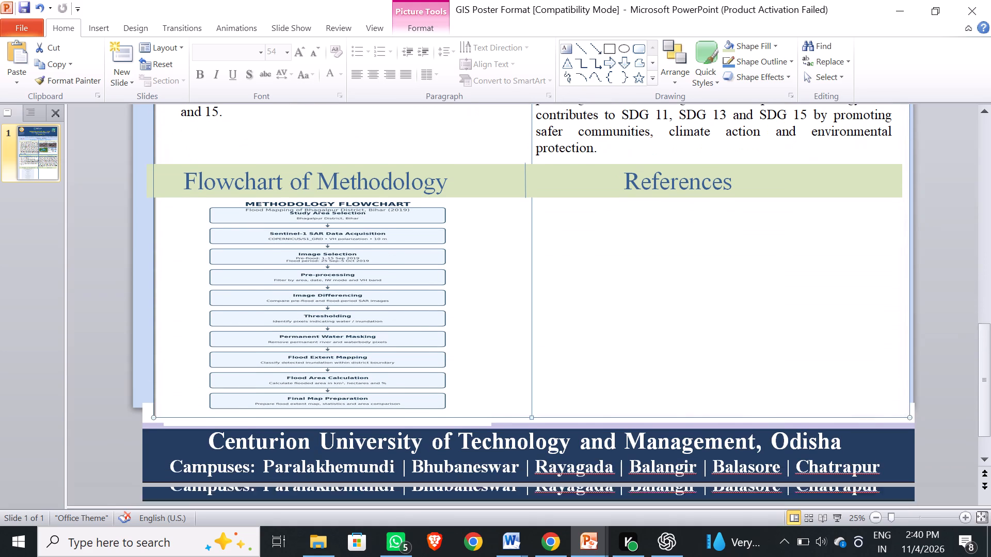
{"action": "scroll", "coordinate": [498, 301], "scroll_direction": "down", "scroll_amount": 3}
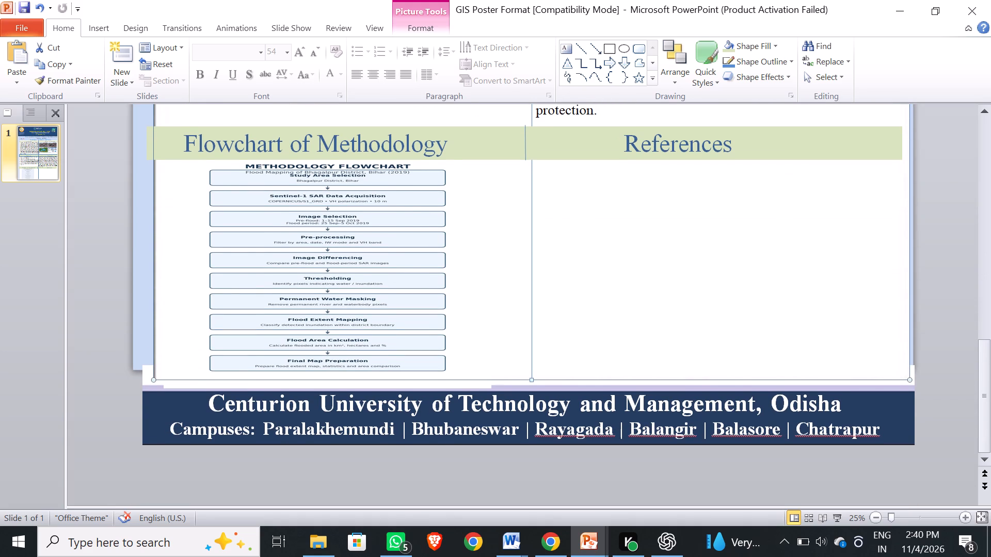
{"action": "scroll", "coordinate": [486, 236], "scroll_direction": "up", "scroll_amount": 2}
{"action": "left_click", "coordinate": [194, 170]}
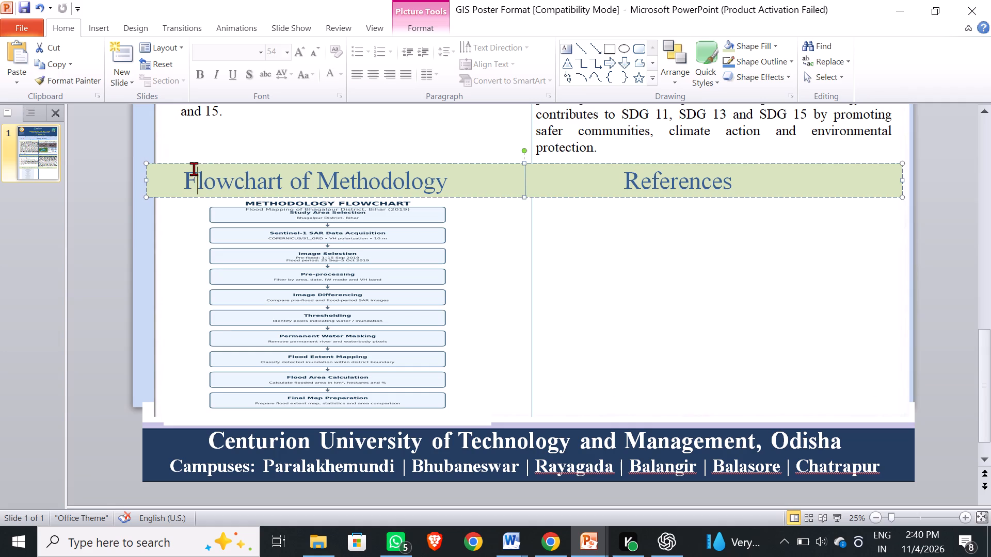
{"action": "left_click_drag", "start_coordinate": [231, 163], "coordinate": [252, 163]}
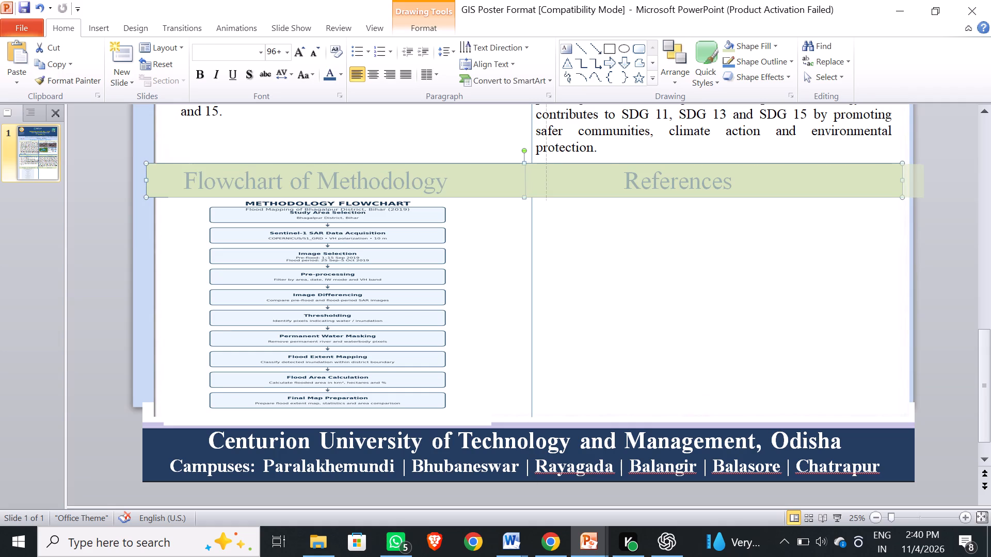
{"action": "left_click_drag", "start_coordinate": [252, 163], "coordinate": [240, 165]}
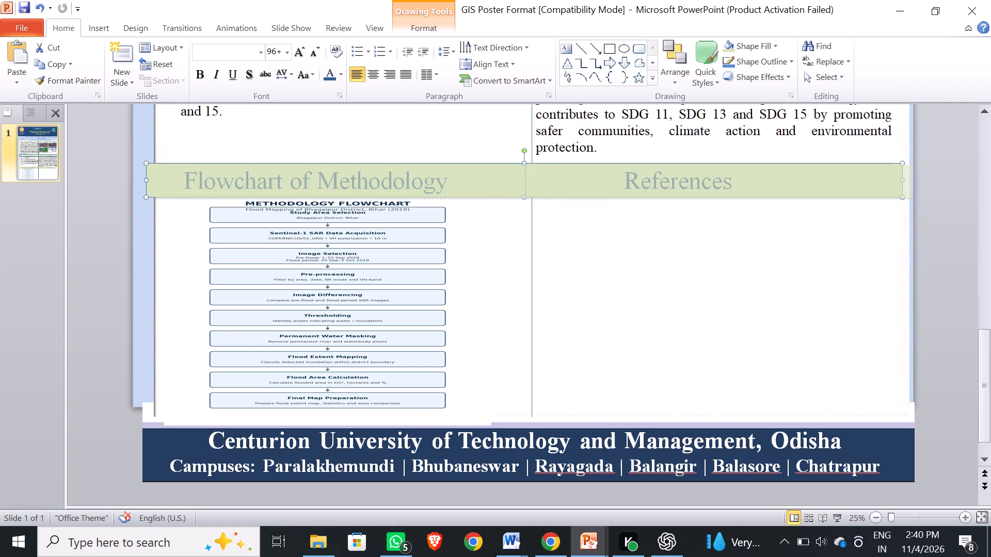
{"action": "left_click_drag", "start_coordinate": [240, 165], "coordinate": [243, 163]}
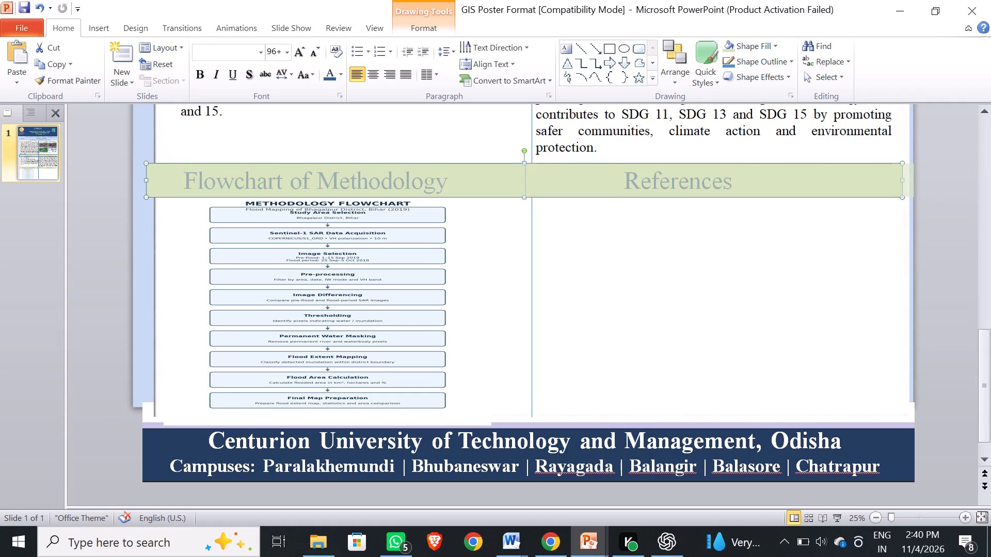
{"action": "left_click_drag", "start_coordinate": [243, 163], "coordinate": [241, 162]}
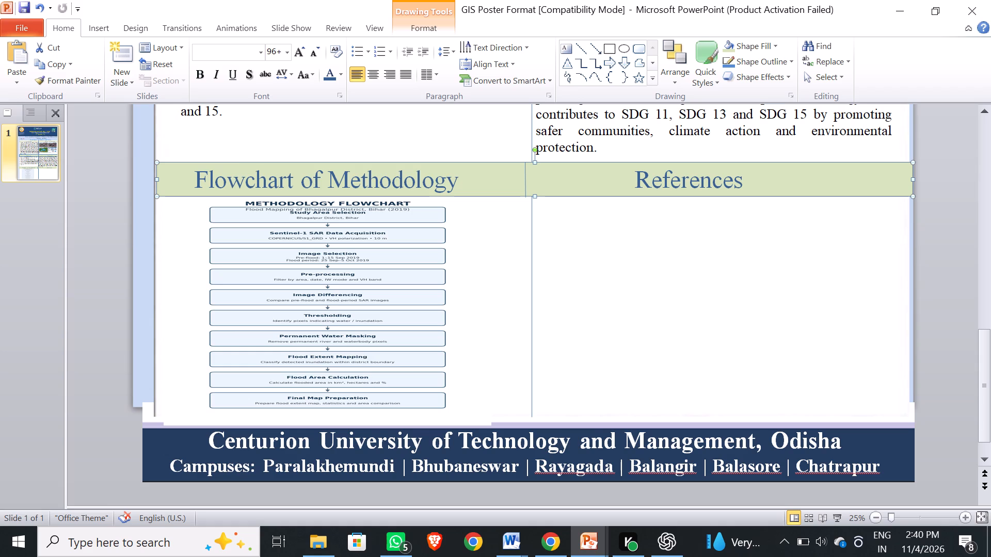
{"action": "left_click", "coordinate": [232, 162]}
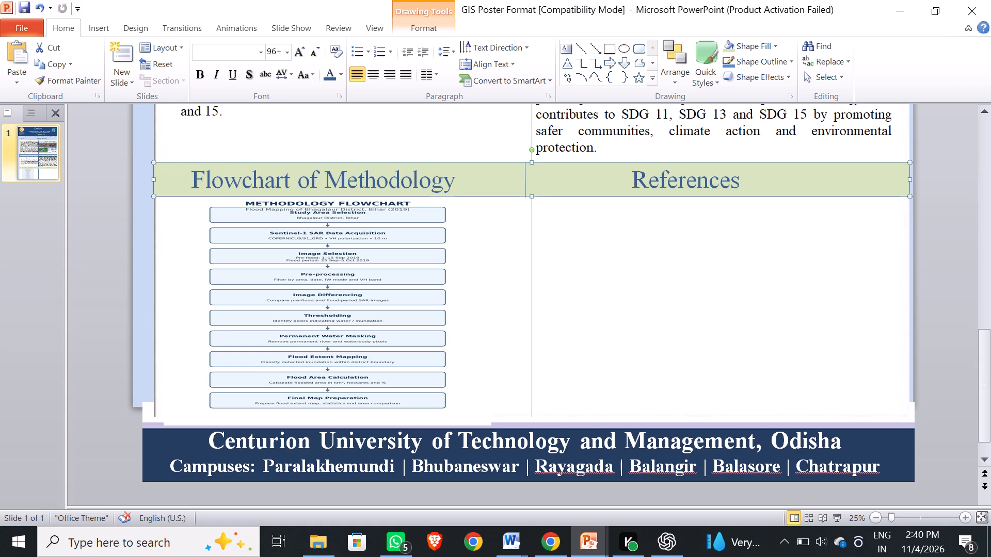
{"action": "left_click", "coordinate": [234, 141]}
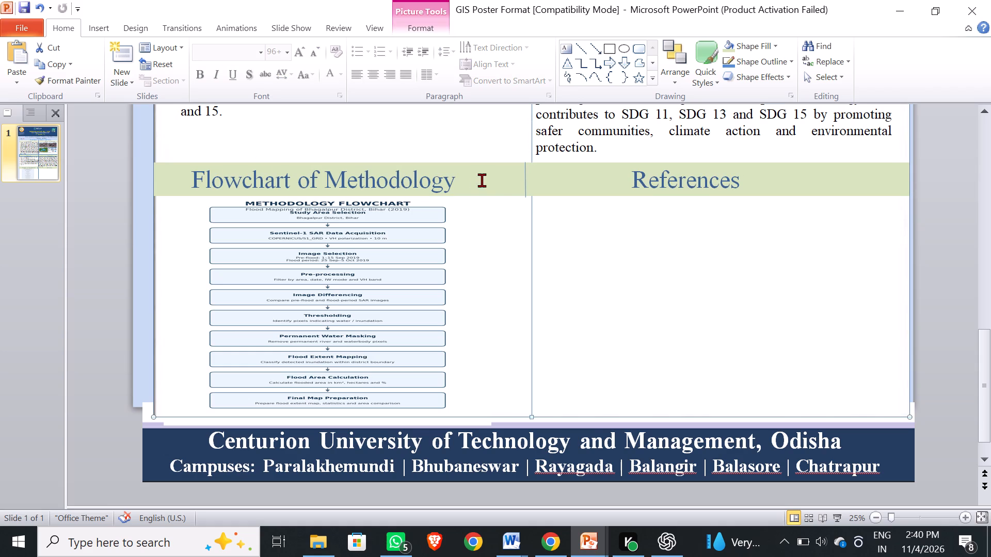
Move the short divider between the Flowchart of Methodology and References headings into line with the column divider.
{"action": "left_click", "coordinate": [524, 177]}
{"action": "left_click_drag", "start_coordinate": [524, 177], "coordinate": [525, 177]}
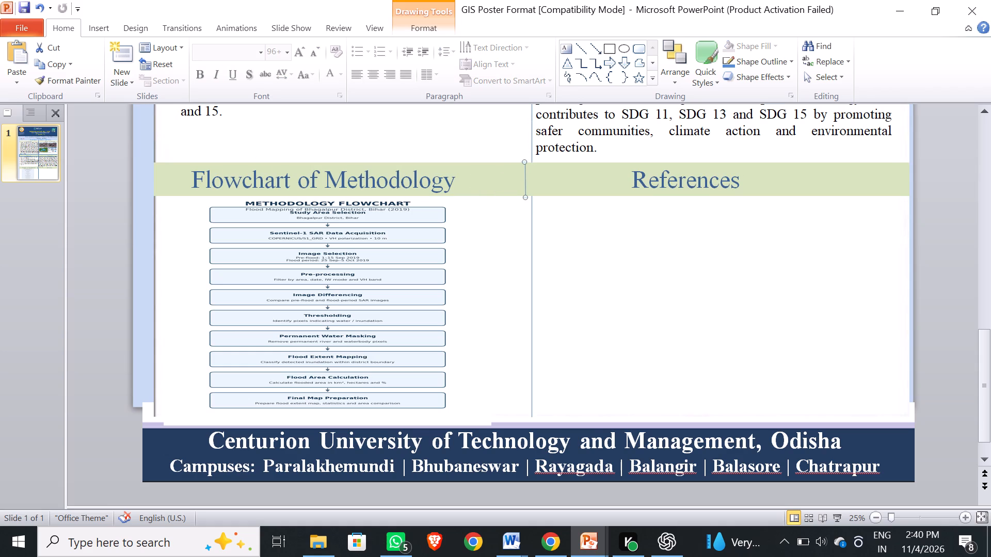
{"action": "left_click_drag", "start_coordinate": [525, 177], "coordinate": [532, 177]}
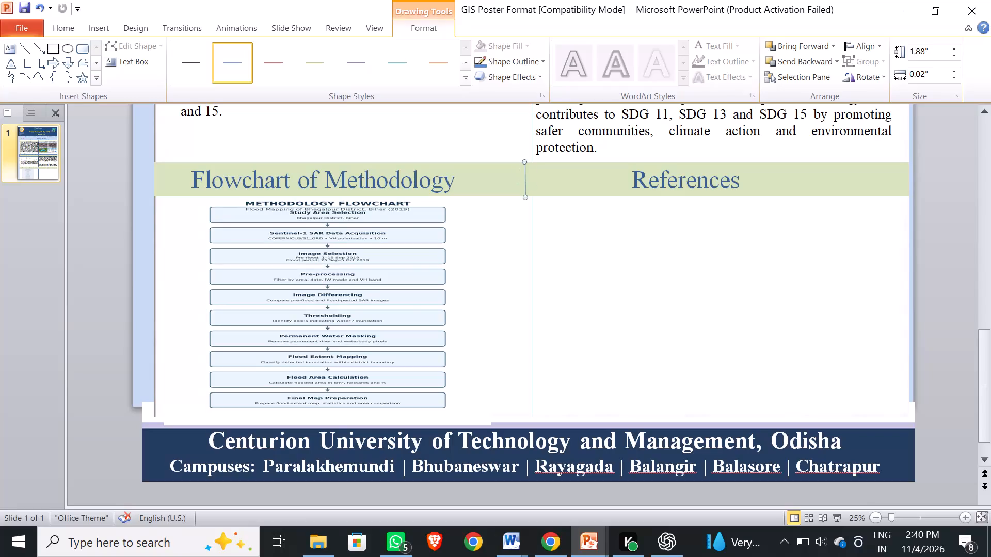
{"action": "left_click_drag", "start_coordinate": [525, 174], "coordinate": [532, 174]}
{"action": "left_click", "coordinate": [585, 228]}
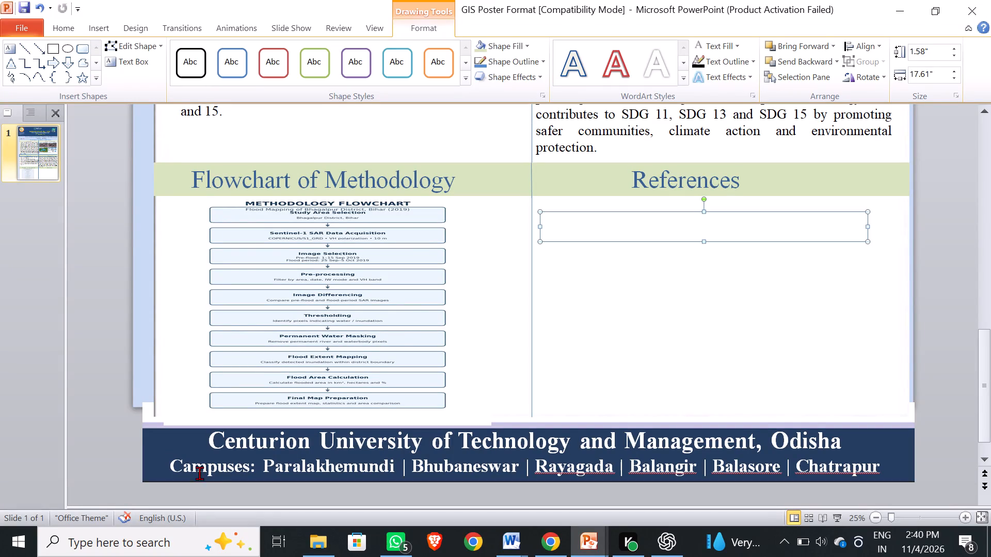
Move the Centurion University footer banner picture to the slide's left edge and widen it to reach the right edge.
{"action": "left_click_drag", "start_coordinate": [149, 419], "coordinate": [143, 421]}
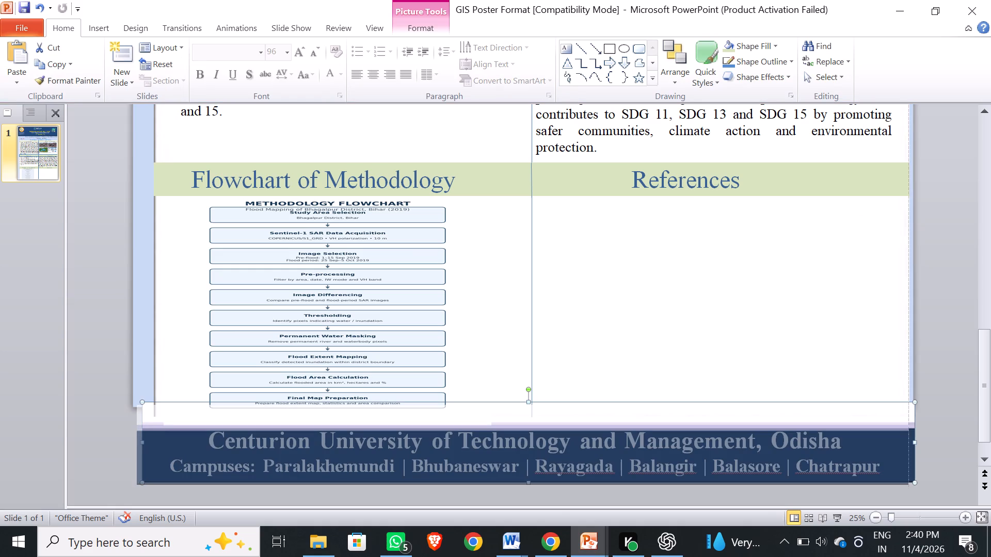
{"action": "left_click_drag", "start_coordinate": [143, 421], "coordinate": [139, 422]}
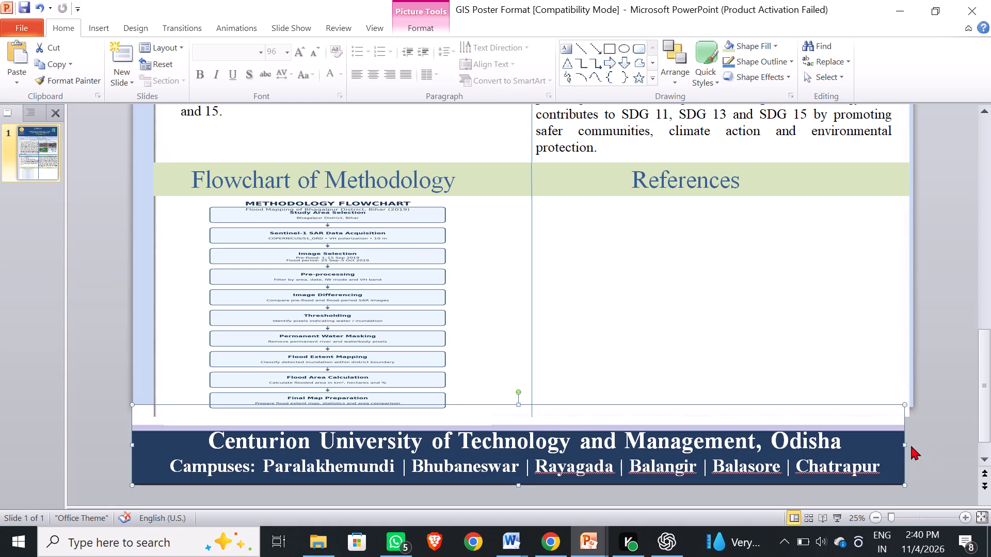
{"action": "left_click_drag", "start_coordinate": [904, 444], "coordinate": [909, 444]}
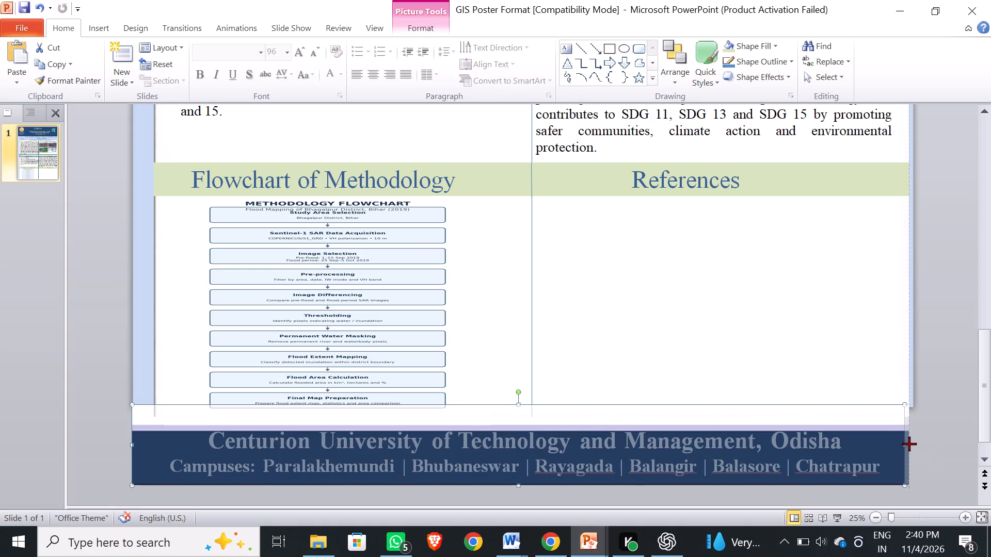
{"action": "left_click_drag", "start_coordinate": [909, 444], "coordinate": [913, 440]}
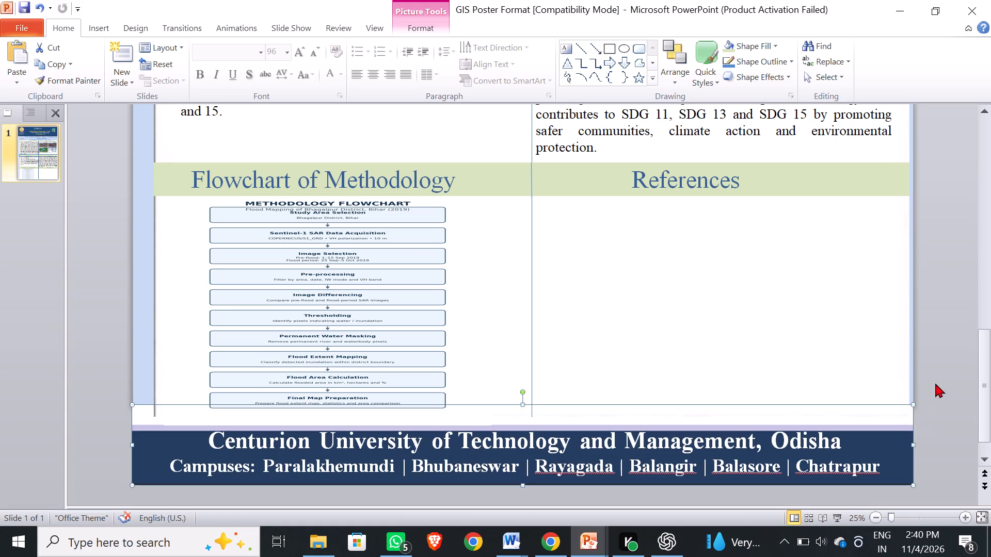
Review the adjusted poster layout from the university footer up to the flood map and back, checking the heading bars and column divider.
{"action": "left_click", "coordinate": [948, 359]}
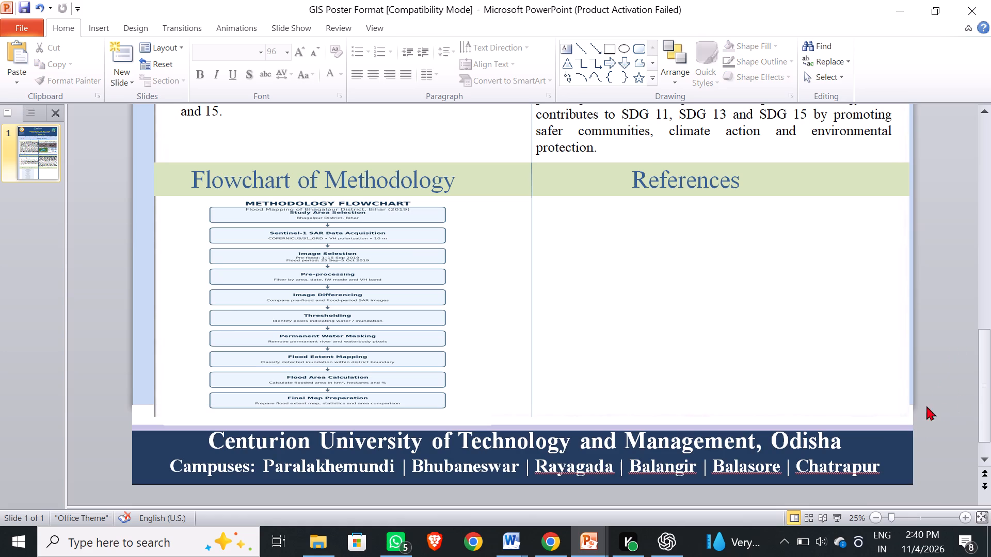
{"action": "scroll", "coordinate": [880, 408], "scroll_direction": "up", "scroll_amount": 6}
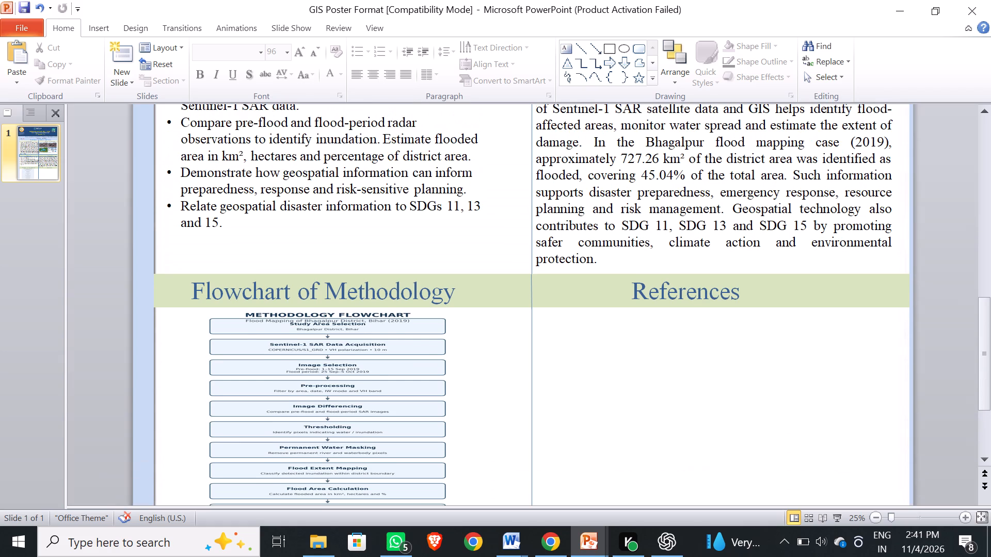
{"action": "scroll", "coordinate": [880, 408], "scroll_direction": "up", "scroll_amount": 11}
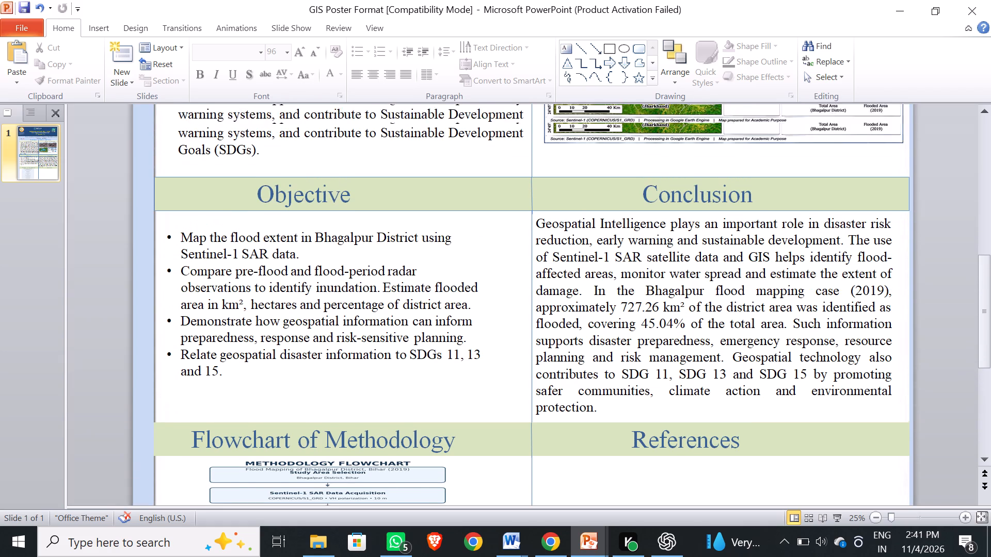
{"action": "scroll", "coordinate": [880, 408], "scroll_direction": "up", "scroll_amount": 10}
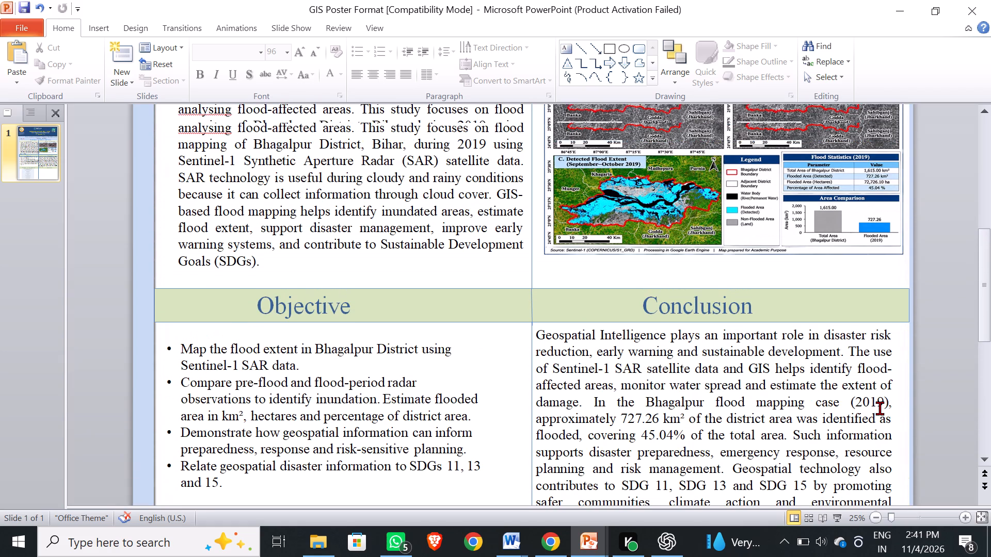
{"action": "scroll", "coordinate": [880, 408], "scroll_direction": "up", "scroll_amount": 5}
{"action": "scroll", "coordinate": [880, 408], "scroll_direction": "down", "scroll_amount": 14}
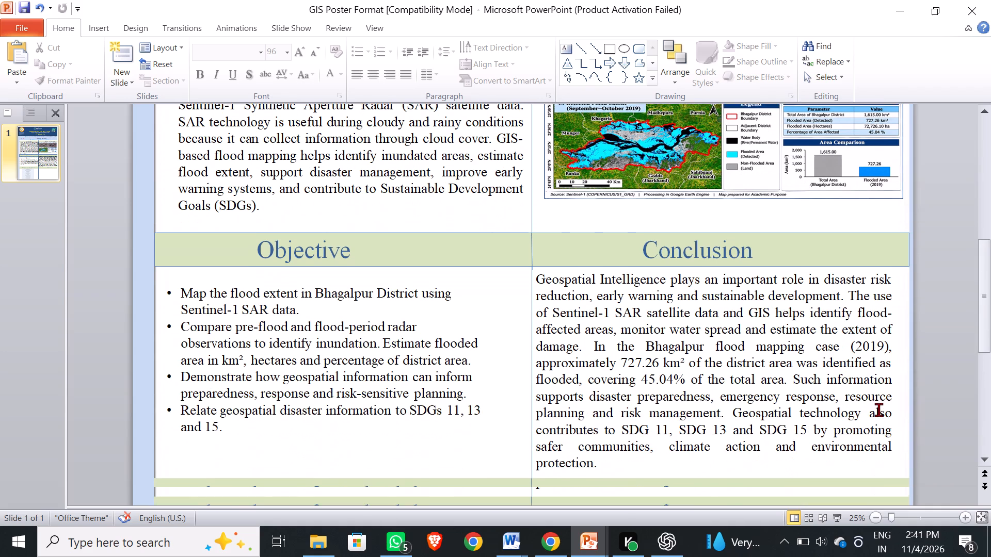
{"action": "scroll", "coordinate": [878, 409], "scroll_direction": "down", "scroll_amount": 17}
{"action": "scroll", "coordinate": [877, 412], "scroll_direction": "down", "scroll_amount": 5}
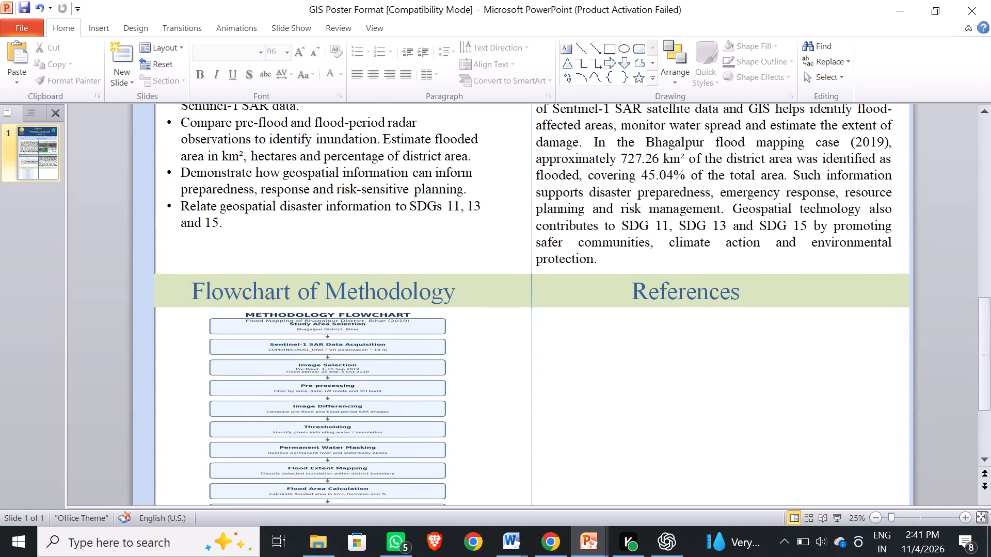
{"action": "scroll", "coordinate": [877, 412], "scroll_direction": "down", "scroll_amount": 12}
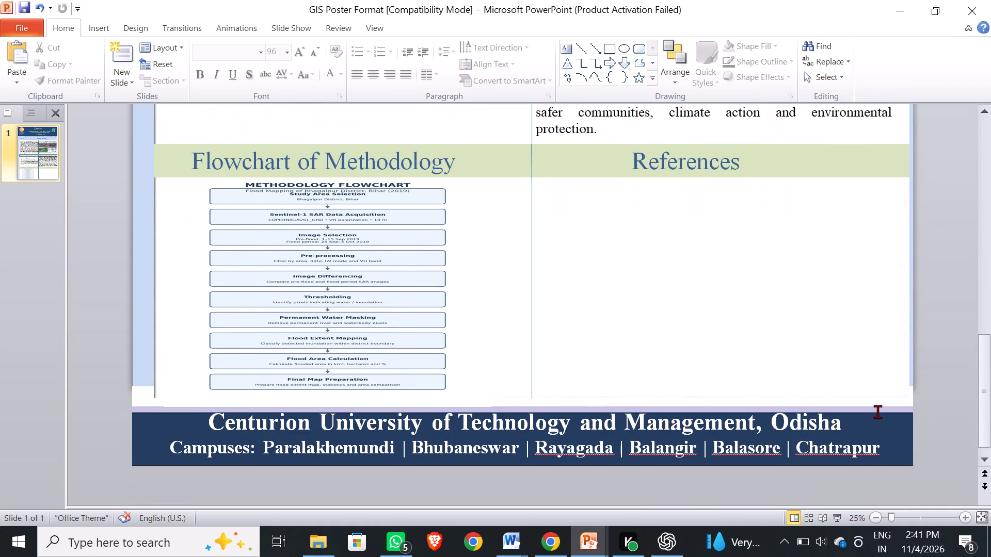
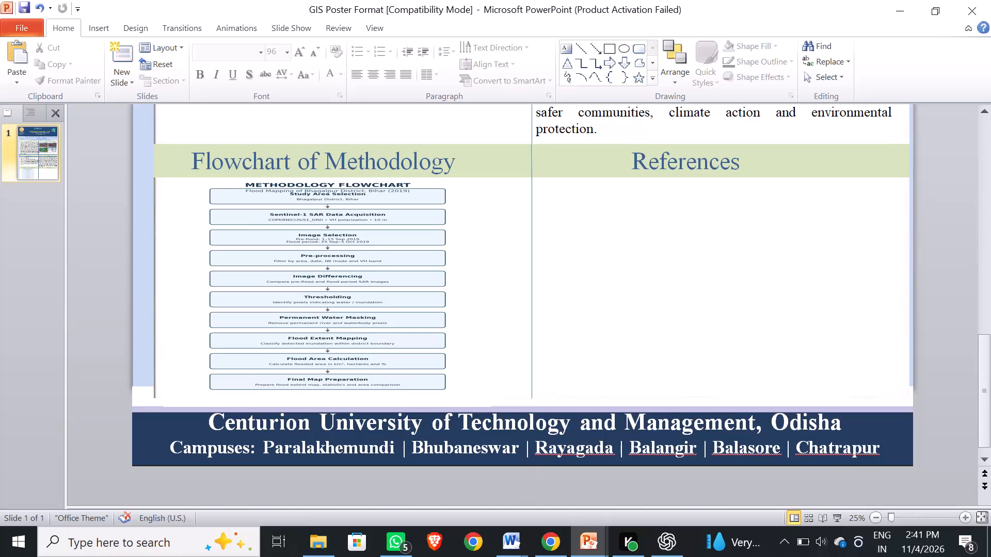
Start saving a copy of the GIS Poster Format presentation with Save As.
{"action": "scroll", "coordinate": [567, 372], "scroll_direction": "up", "scroll_amount": 13}
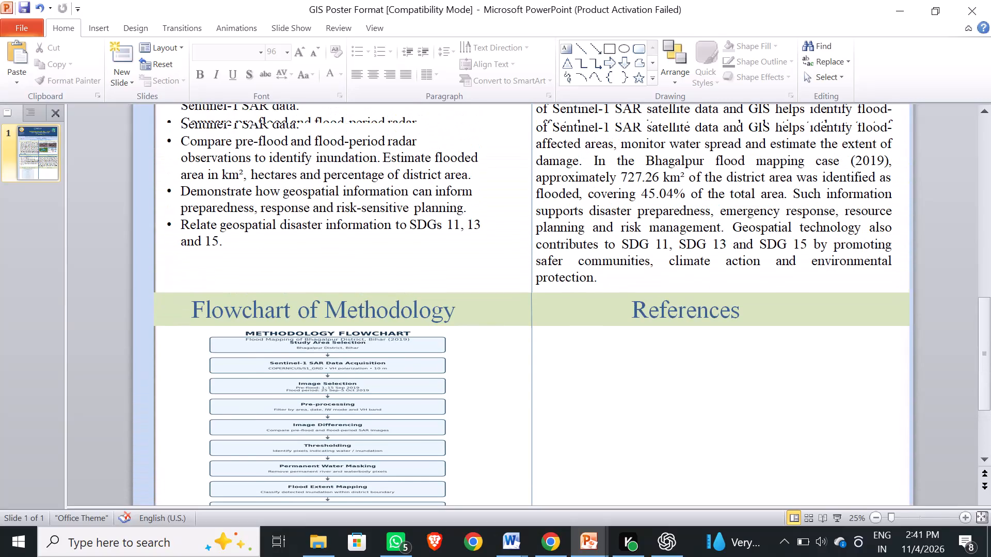
{"action": "scroll", "coordinate": [568, 371], "scroll_direction": "up", "scroll_amount": 3}
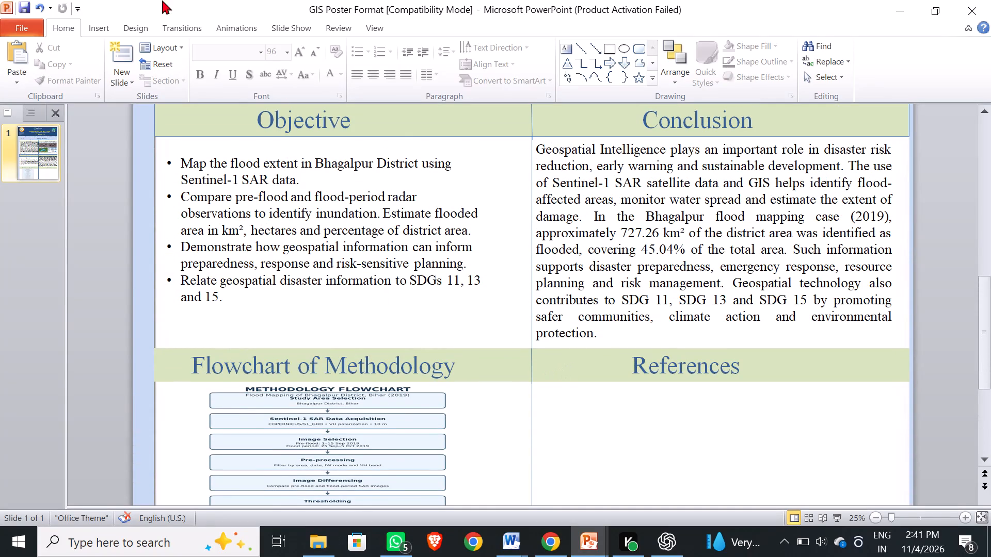
{"action": "left_click", "coordinate": [18, 27]}
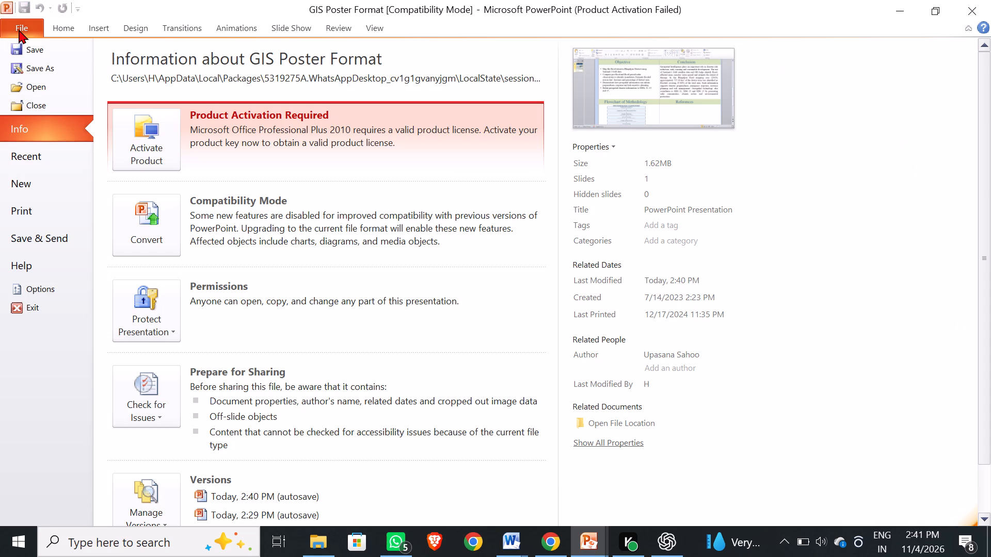
{"action": "left_click", "coordinate": [35, 73]}
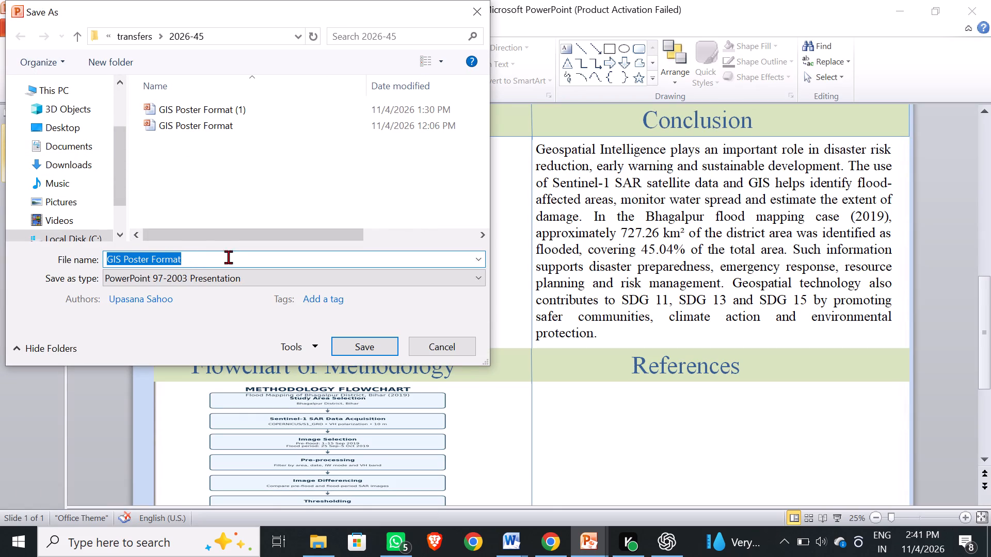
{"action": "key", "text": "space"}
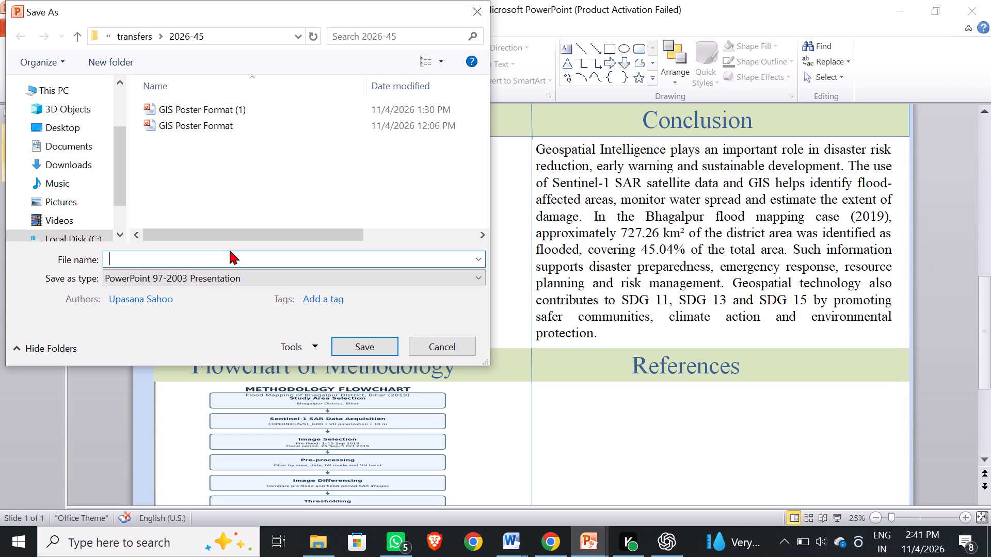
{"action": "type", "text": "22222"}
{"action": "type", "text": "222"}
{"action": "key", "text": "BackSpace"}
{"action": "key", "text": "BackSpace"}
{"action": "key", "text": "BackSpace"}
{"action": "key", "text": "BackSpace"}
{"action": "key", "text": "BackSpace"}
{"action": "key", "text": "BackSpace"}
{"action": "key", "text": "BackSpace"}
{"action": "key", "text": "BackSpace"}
Save the presentation under the file name GIS POSTER NITESH in PowerPoint 97-2003 format.
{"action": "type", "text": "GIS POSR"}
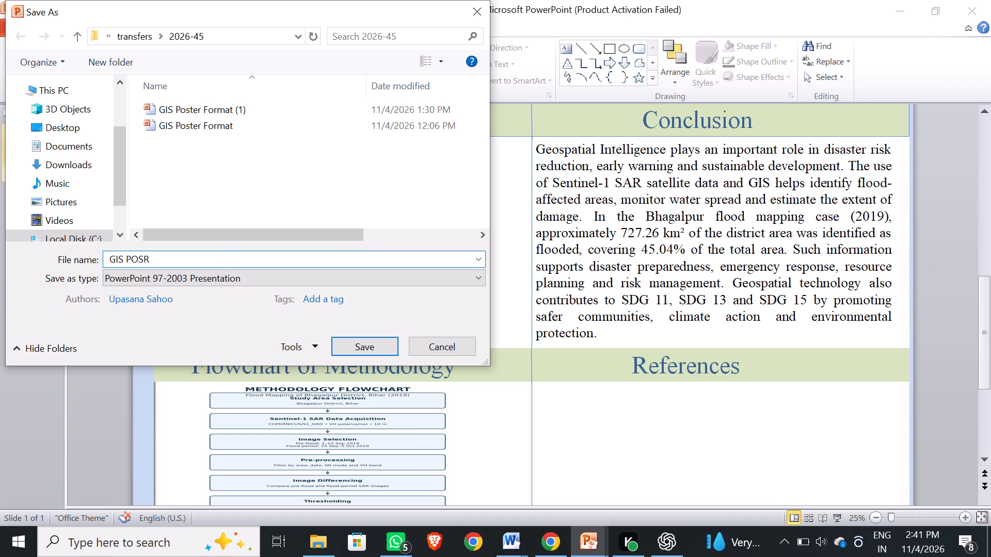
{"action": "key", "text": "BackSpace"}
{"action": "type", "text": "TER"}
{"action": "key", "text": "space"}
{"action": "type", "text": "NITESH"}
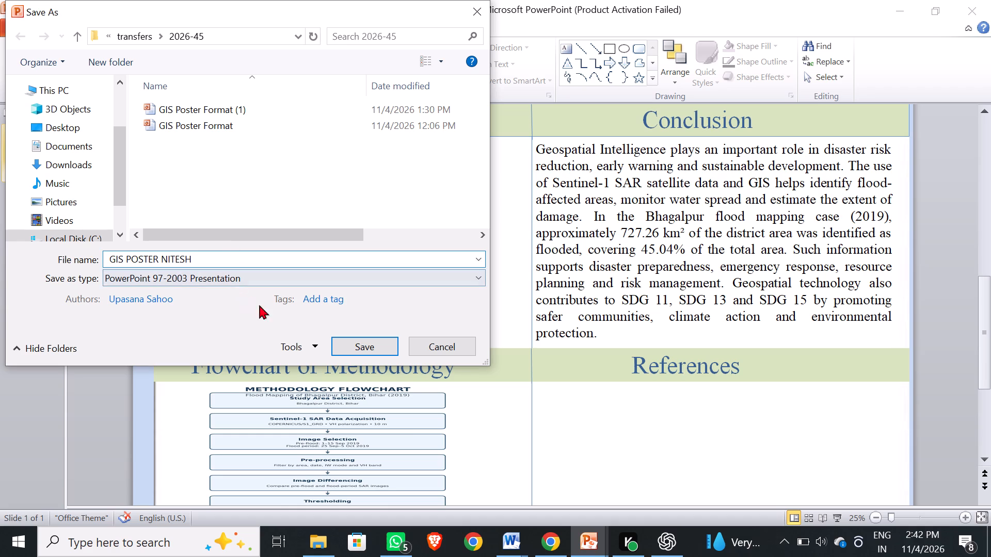
{"action": "left_click", "coordinate": [362, 346]}
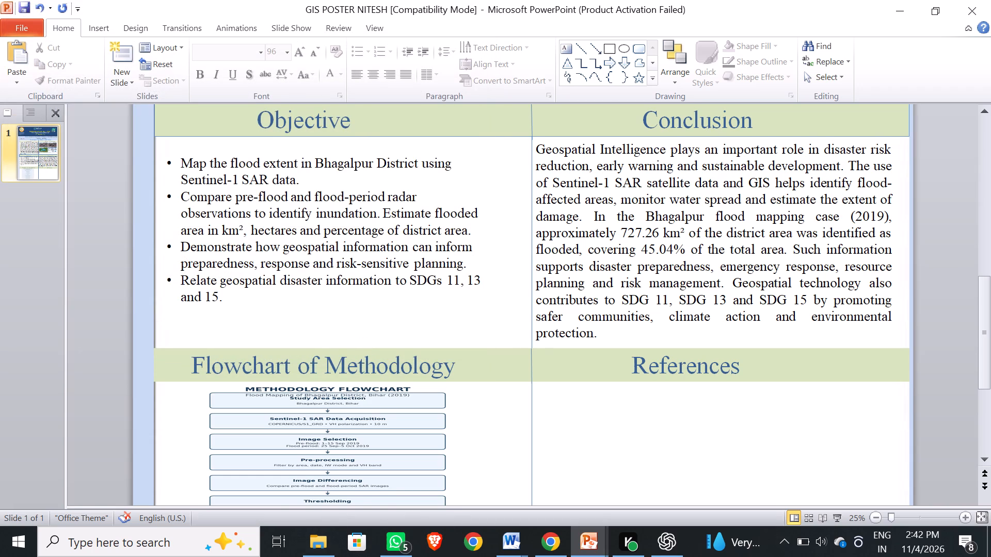
Change the Introduction heading's font to Times New Roman, including the spacing around it in the heading bar.
{"action": "scroll", "coordinate": [444, 408], "scroll_direction": "up", "scroll_amount": 15}
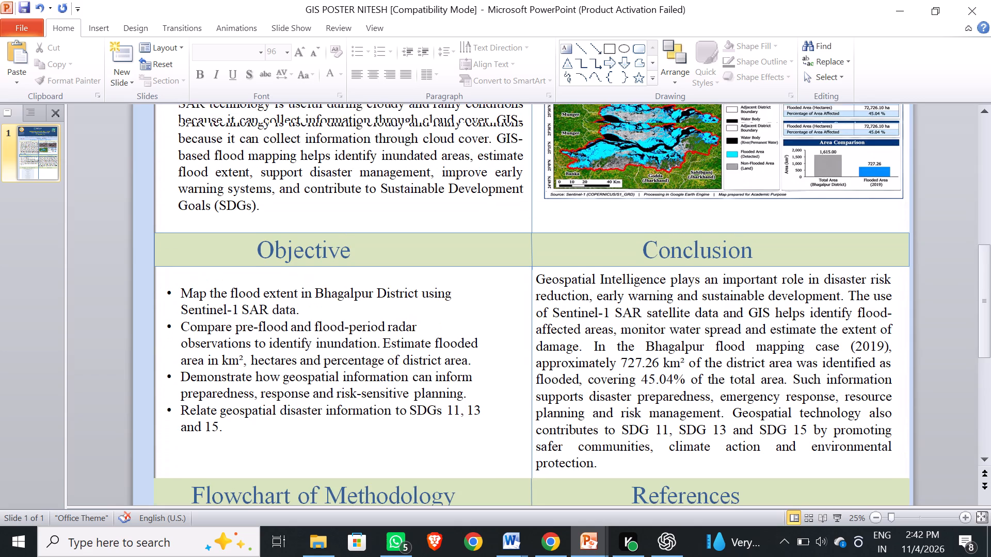
{"action": "scroll", "coordinate": [444, 405], "scroll_direction": "up", "scroll_amount": 14}
{"action": "scroll", "coordinate": [444, 404], "scroll_direction": "down", "scroll_amount": 1}
{"action": "scroll", "coordinate": [444, 404], "scroll_direction": "up", "scroll_amount": 5}
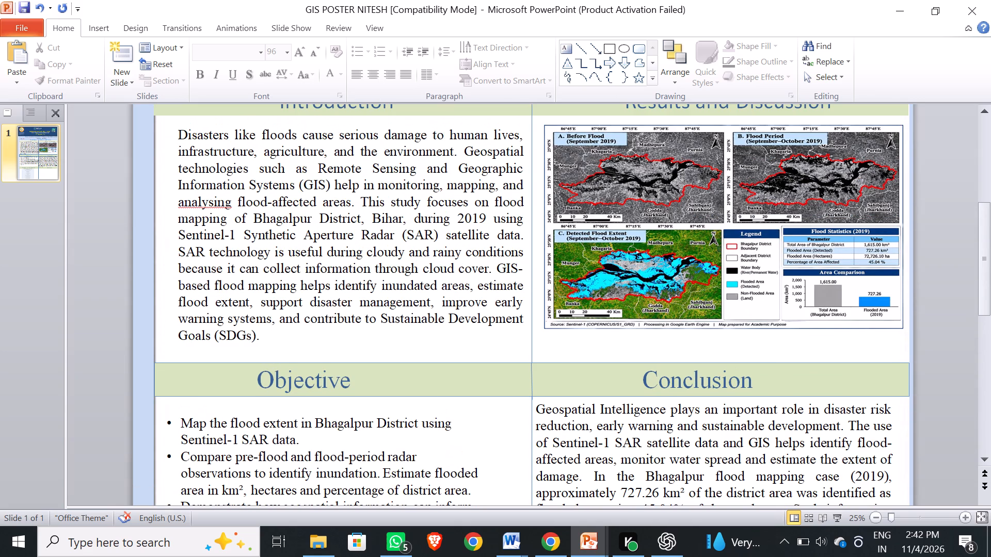
{"action": "scroll", "coordinate": [444, 404], "scroll_direction": "up", "scroll_amount": 18}
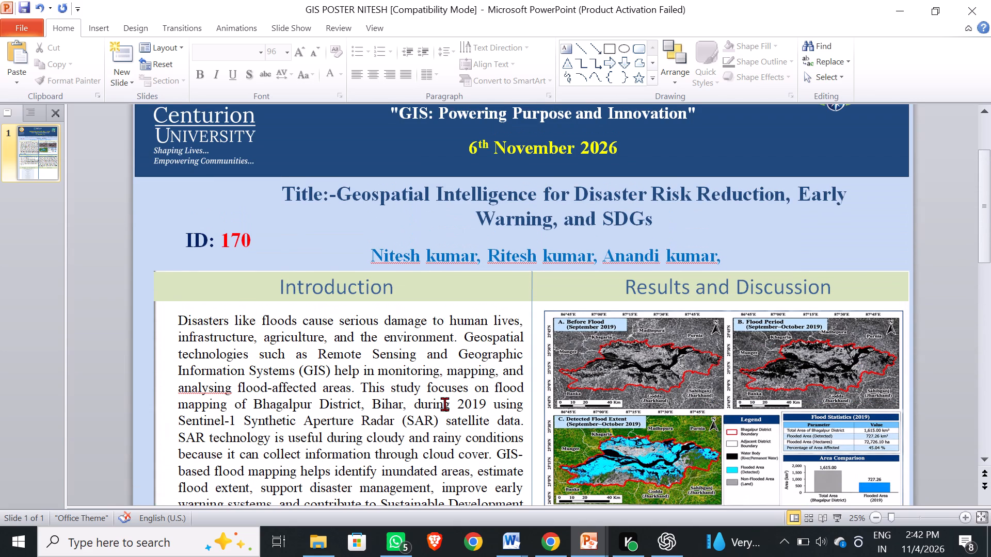
{"action": "scroll", "coordinate": [444, 404], "scroll_direction": "up", "scroll_amount": 3}
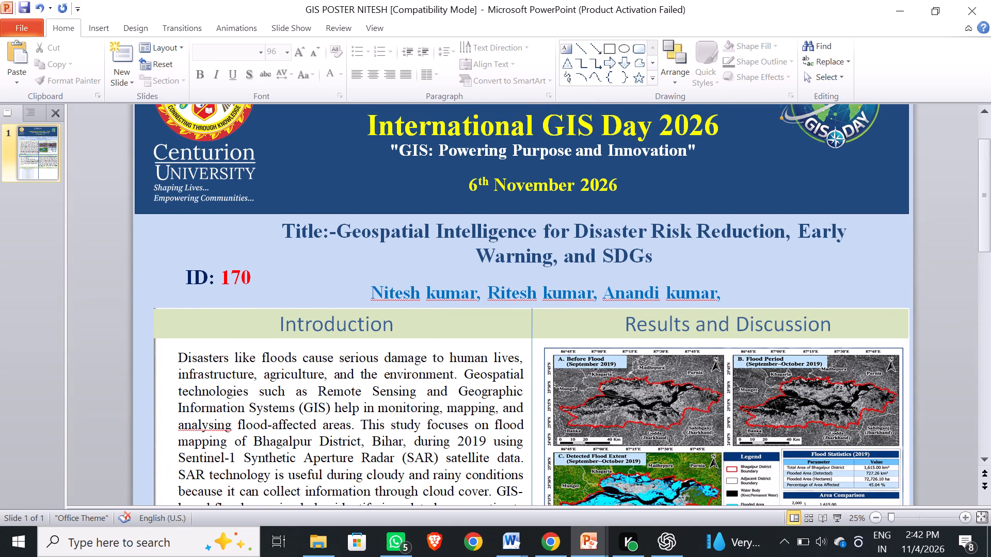
{"action": "left_click_drag", "start_coordinate": [283, 326], "coordinate": [414, 338]}
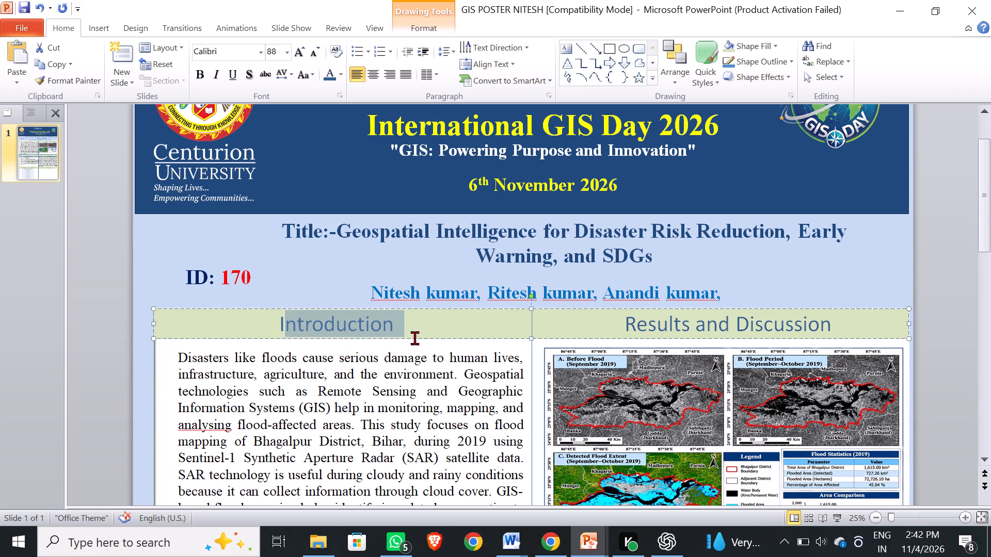
{"action": "left_click_drag", "start_coordinate": [414, 338], "coordinate": [421, 338]}
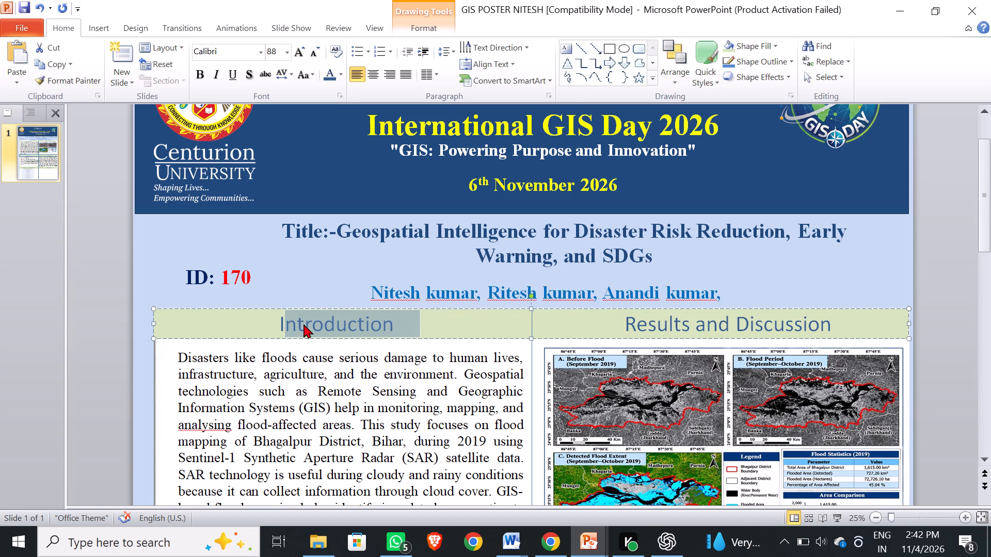
{"action": "left_click", "coordinate": [303, 324]}
{"action": "left_click_drag", "start_coordinate": [276, 325], "coordinate": [304, 329]}
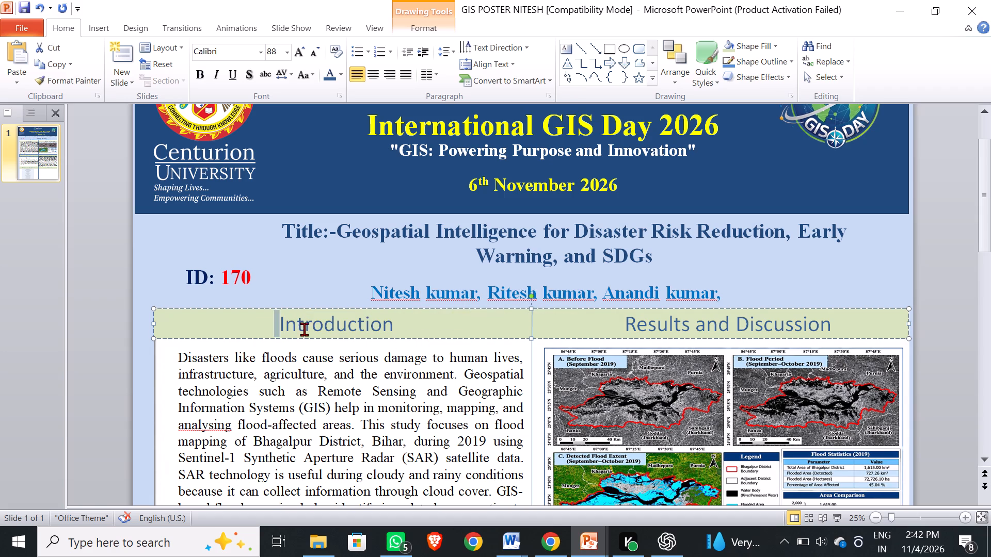
{"action": "left_click_drag", "start_coordinate": [304, 329], "coordinate": [393, 336]}
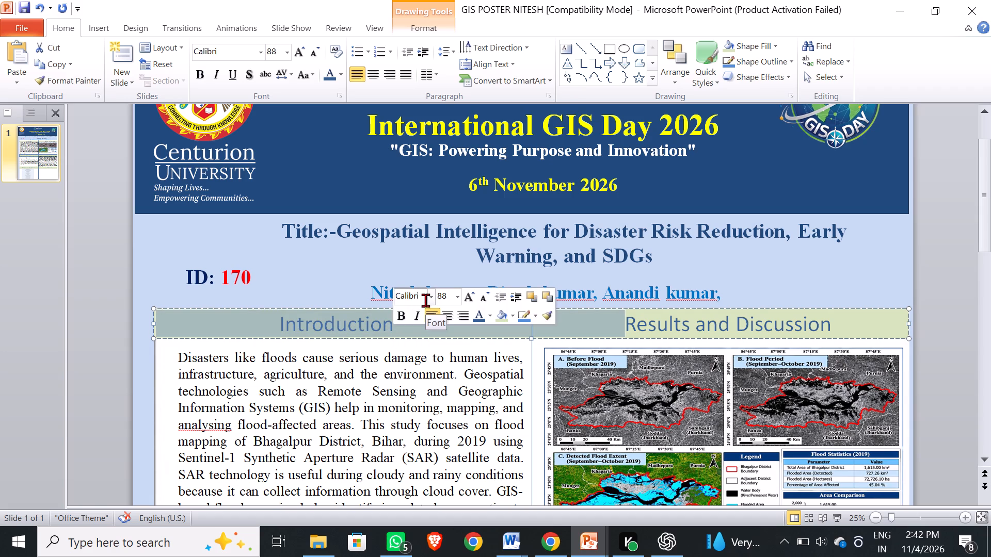
{"action": "left_click", "coordinate": [417, 294]}
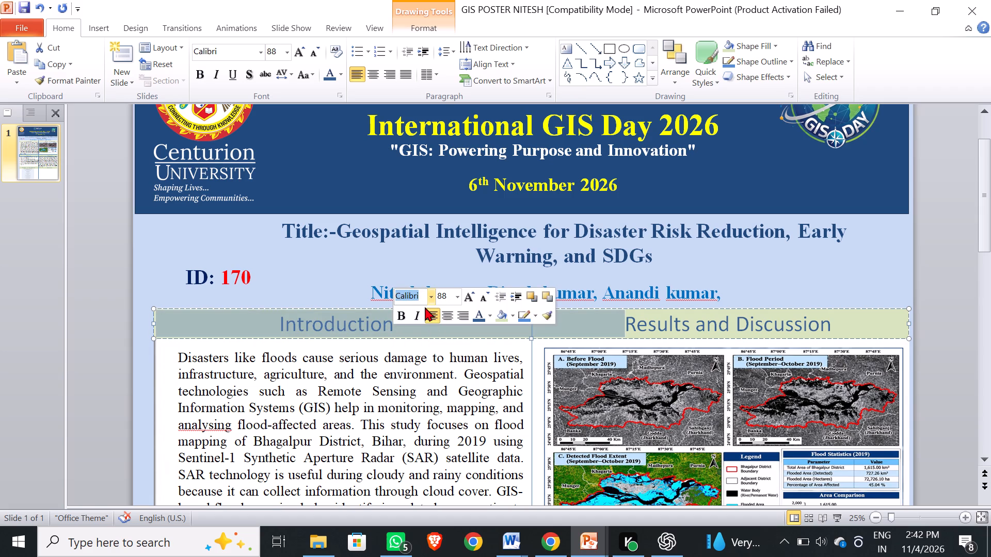
{"action": "type", "text": "TIM"}
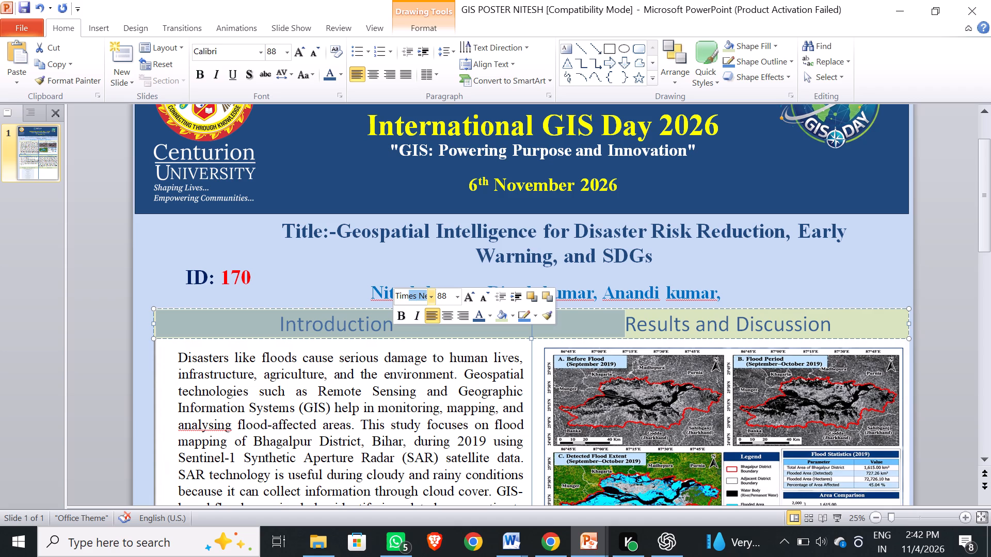
{"action": "key", "text": "Return"}
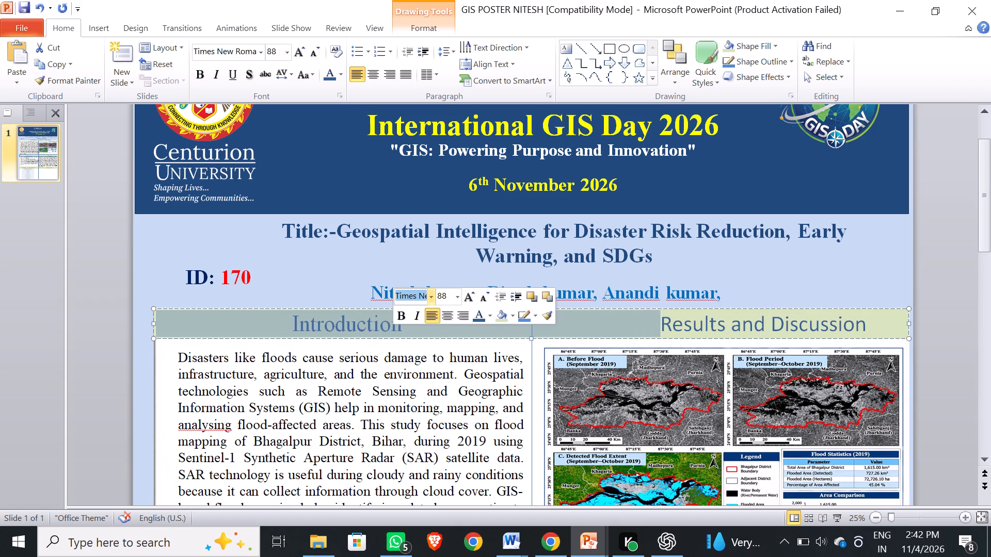
Change the Results and Discussion heading's font to Times New Roman.
{"action": "left_click", "coordinate": [691, 327]}
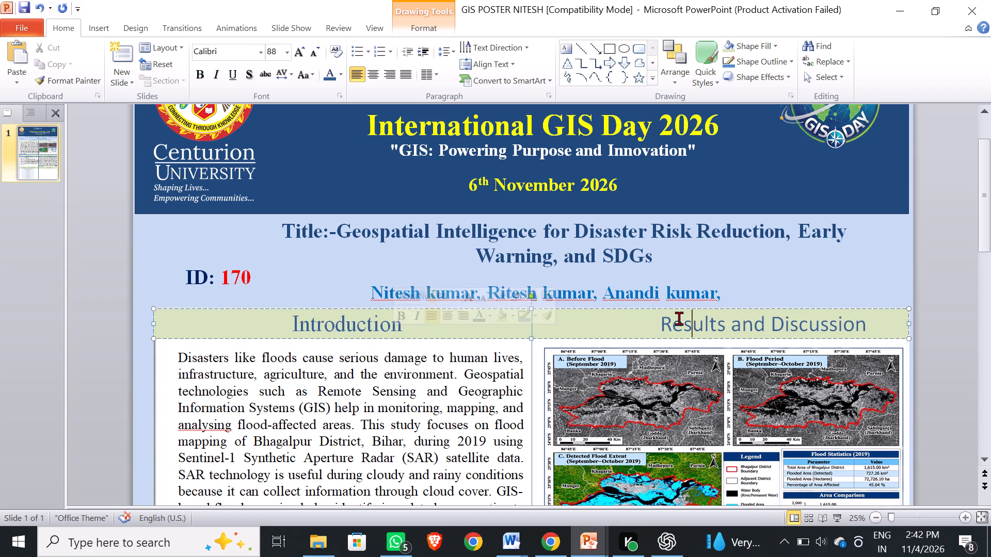
{"action": "left_click_drag", "start_coordinate": [660, 324], "coordinate": [869, 323]}
{"action": "left_click", "coordinate": [848, 282]}
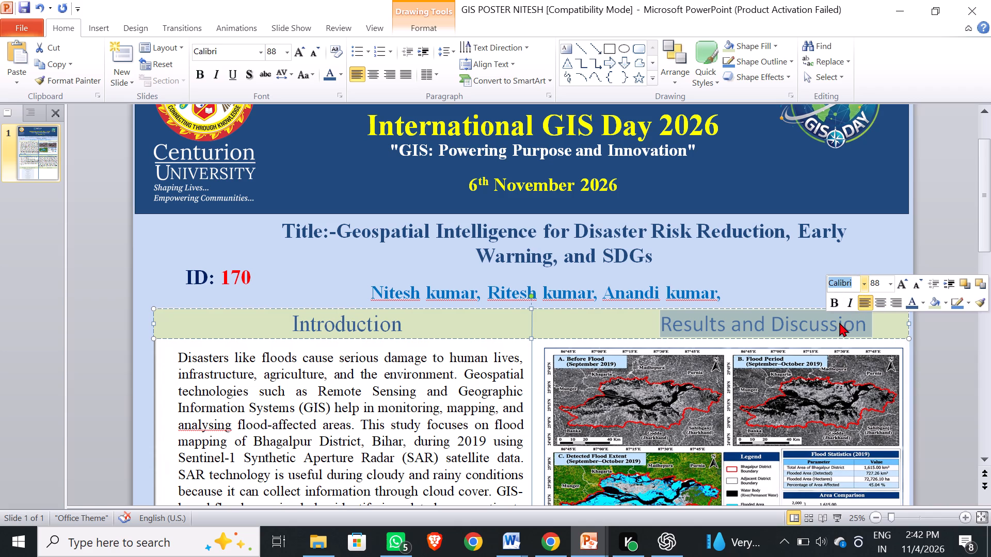
{"action": "key", "text": "t"}
{"action": "type", "text": "IM"}
{"action": "key", "text": "Return"}
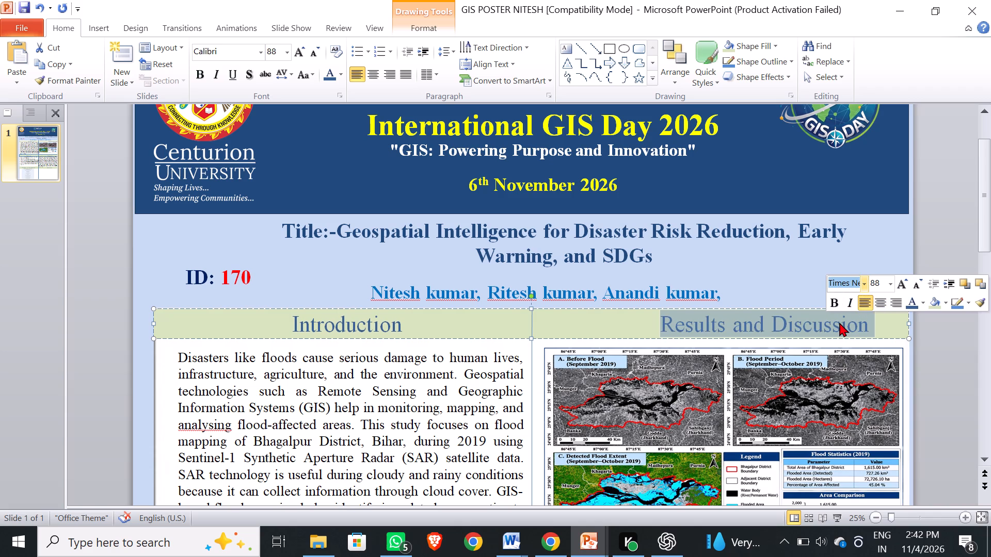
Remove five blank spaces before the Results and Discussion heading to move it back toward its column's centre.
{"action": "left_click", "coordinate": [647, 319]}
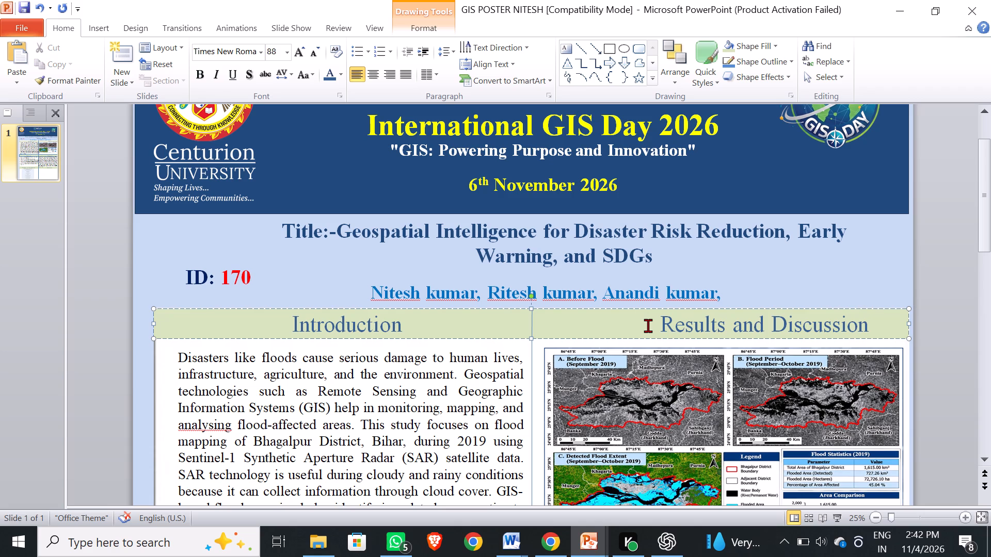
{"action": "key", "text": "BackSpace"}
{"action": "key", "text": "BackSpace"}
{"action": "key", "text": "BackSpace"}
{"action": "key", "text": "BackSpace"}
{"action": "key", "text": "BackSpace"}
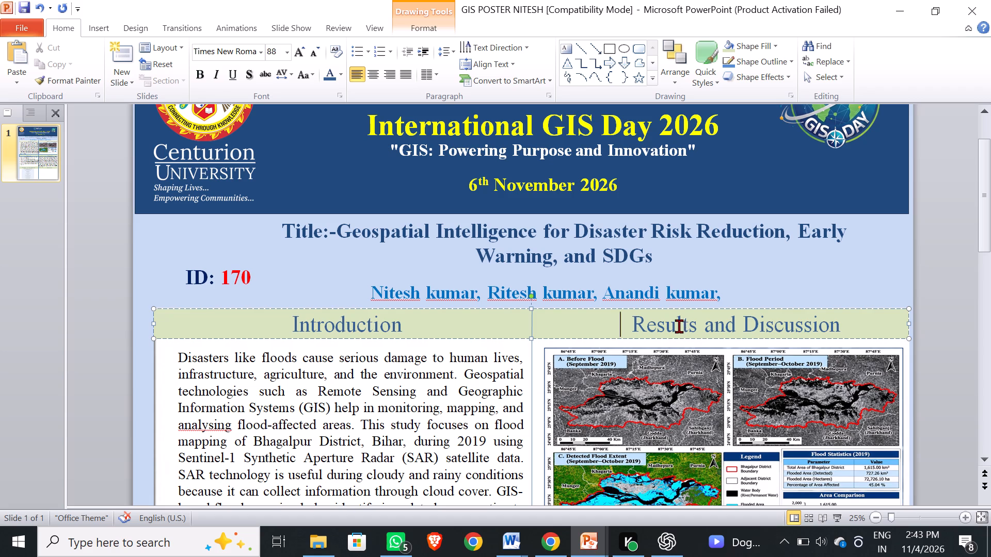
{"action": "left_click_drag", "start_coordinate": [679, 326], "coordinate": [723, 346]}
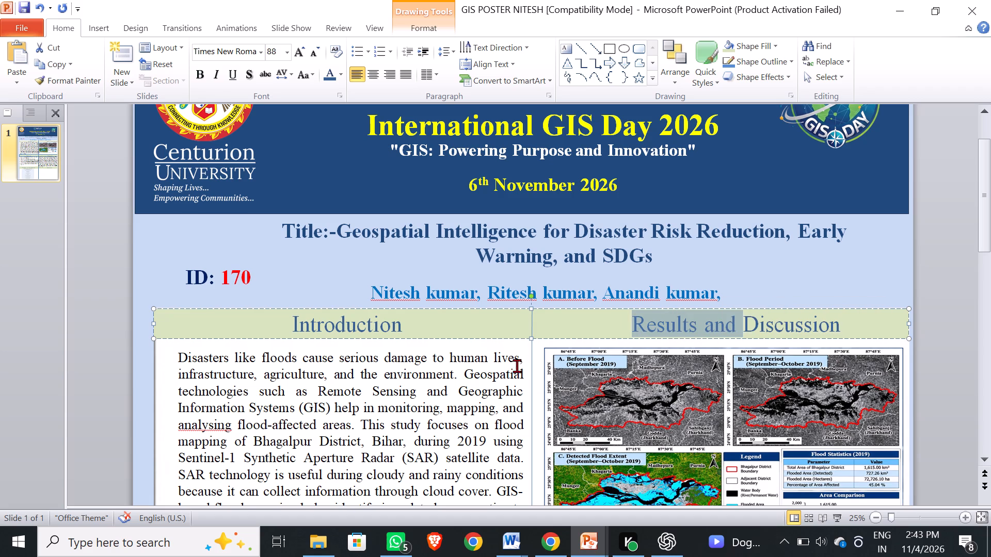
Reduce the font size of the Objective heading and its surrounding spacing by one increment to 88.
{"action": "scroll", "coordinate": [514, 366], "scroll_direction": "down", "scroll_amount": 19}
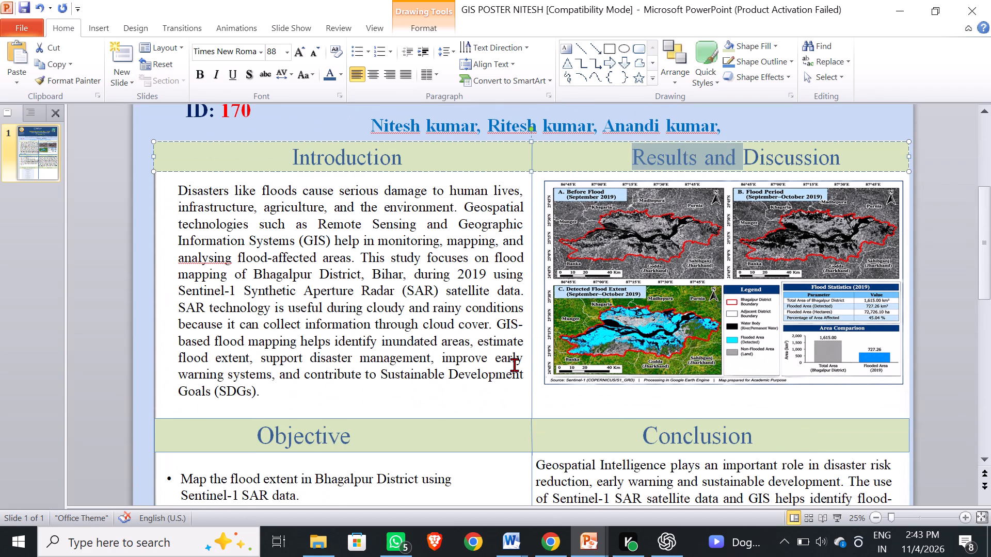
{"action": "left_click_drag", "start_coordinate": [252, 437], "coordinate": [370, 440]}
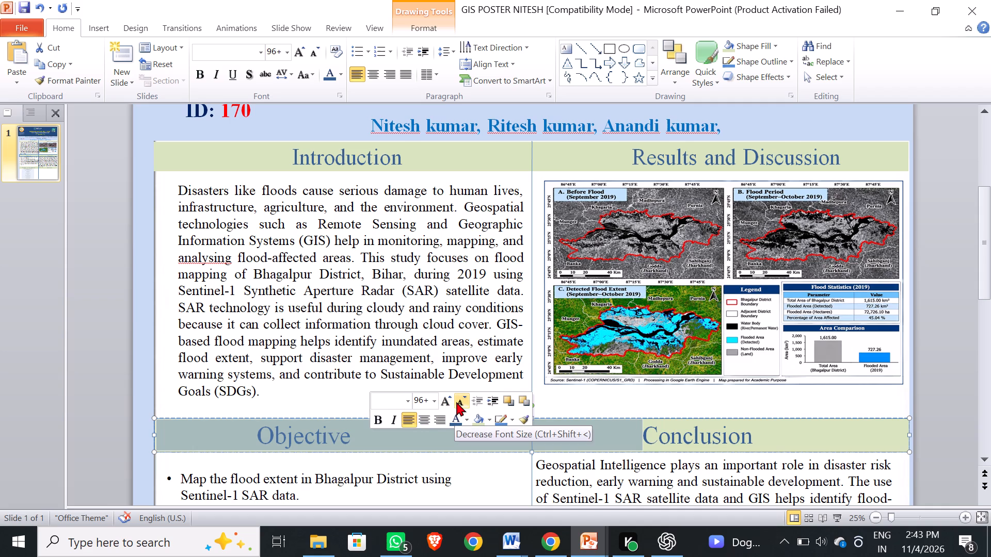
{"action": "left_click", "coordinate": [456, 402]}
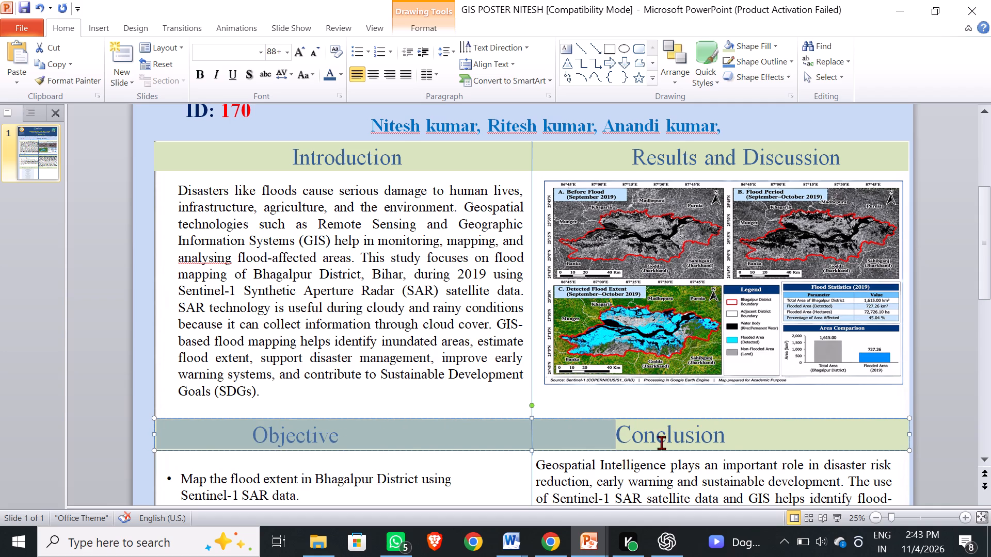
{"action": "left_click", "coordinate": [661, 440]}
{"action": "left_click_drag", "start_coordinate": [605, 434], "coordinate": [704, 449]}
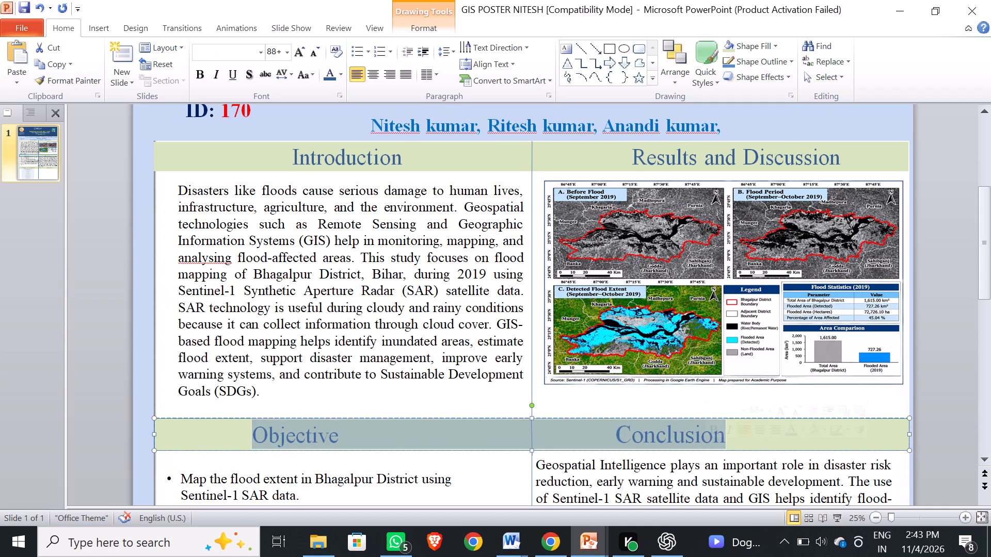
Reduce the font size of the Flowchart of Methodology heading and its surrounding spacing by one increment to 88.
{"action": "scroll", "coordinate": [284, 460], "scroll_direction": "up", "scroll_amount": 1}
{"action": "scroll", "coordinate": [285, 460], "scroll_direction": "down", "scroll_amount": 6}
{"action": "scroll", "coordinate": [426, 433], "scroll_direction": "down", "scroll_amount": 11}
{"action": "scroll", "coordinate": [428, 434], "scroll_direction": "up", "scroll_amount": 3}
{"action": "scroll", "coordinate": [428, 434], "scroll_direction": "down", "scroll_amount": 8}
{"action": "scroll", "coordinate": [428, 434], "scroll_direction": "up", "scroll_amount": 2}
{"action": "scroll", "coordinate": [428, 434], "scroll_direction": "down", "scroll_amount": 1}
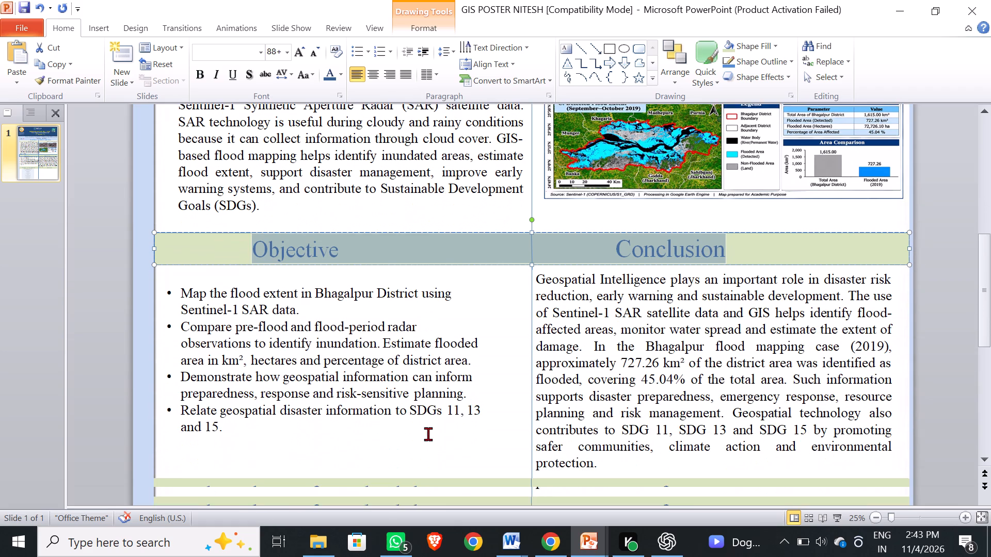
{"action": "scroll", "coordinate": [428, 434], "scroll_direction": "down", "scroll_amount": 5}
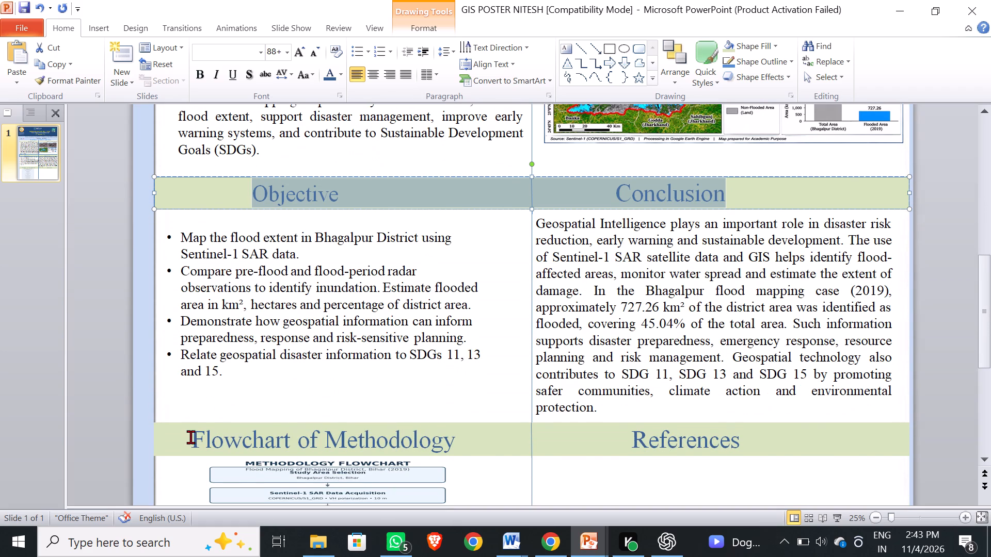
{"action": "left_click_drag", "start_coordinate": [190, 437], "coordinate": [295, 442]}
{"action": "left_click_drag", "start_coordinate": [315, 443], "coordinate": [365, 446]}
{"action": "left_click_drag", "start_coordinate": [392, 445], "coordinate": [411, 446]}
{"action": "left_click", "coordinate": [415, 446]}
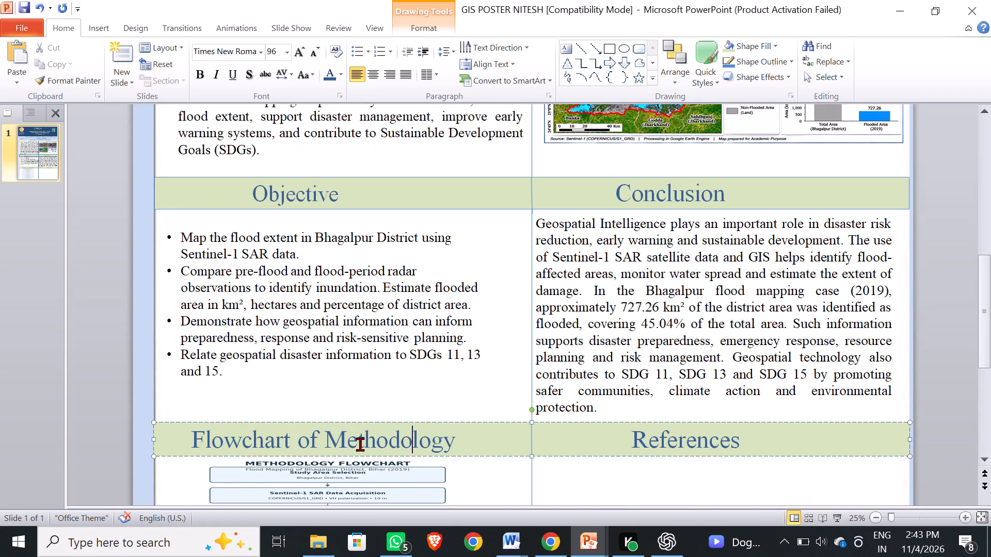
{"action": "left_click_drag", "start_coordinate": [183, 442], "coordinate": [392, 454]}
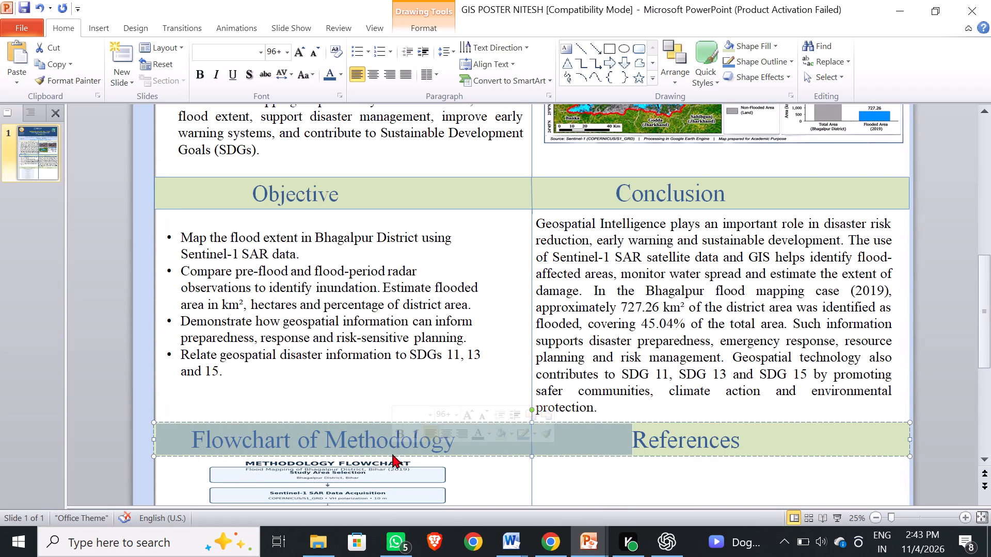
{"action": "left_click", "coordinate": [479, 417]}
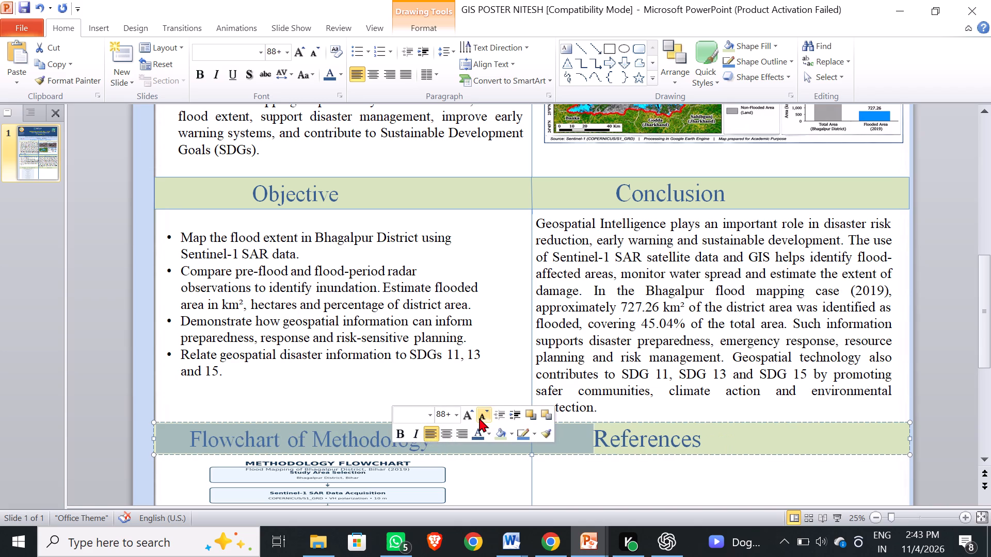
Reduce the font size of the References heading by one increment to 88.
{"action": "left_click", "coordinate": [606, 435]}
{"action": "left_click_drag", "start_coordinate": [594, 434], "coordinate": [594, 435]}
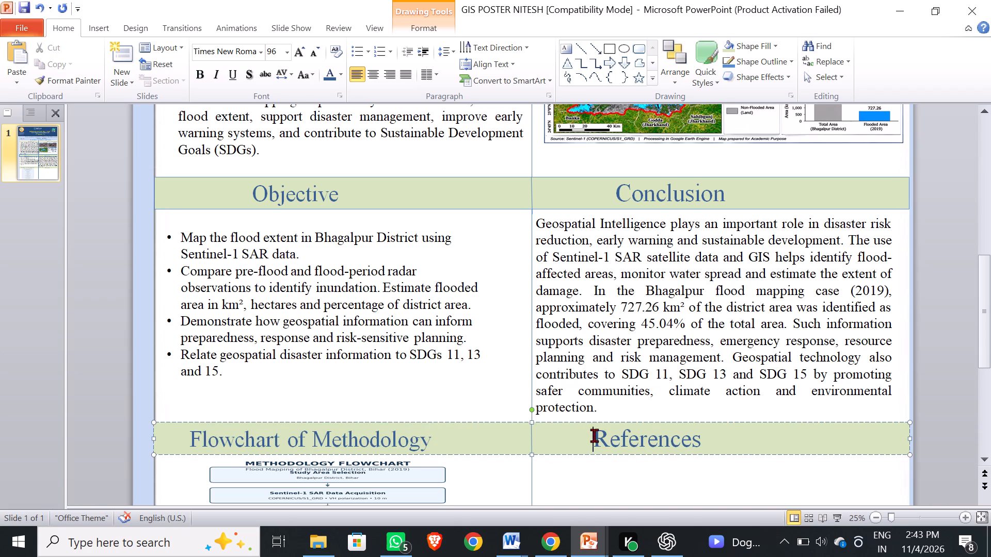
{"action": "left_click_drag", "start_coordinate": [594, 435], "coordinate": [703, 441]}
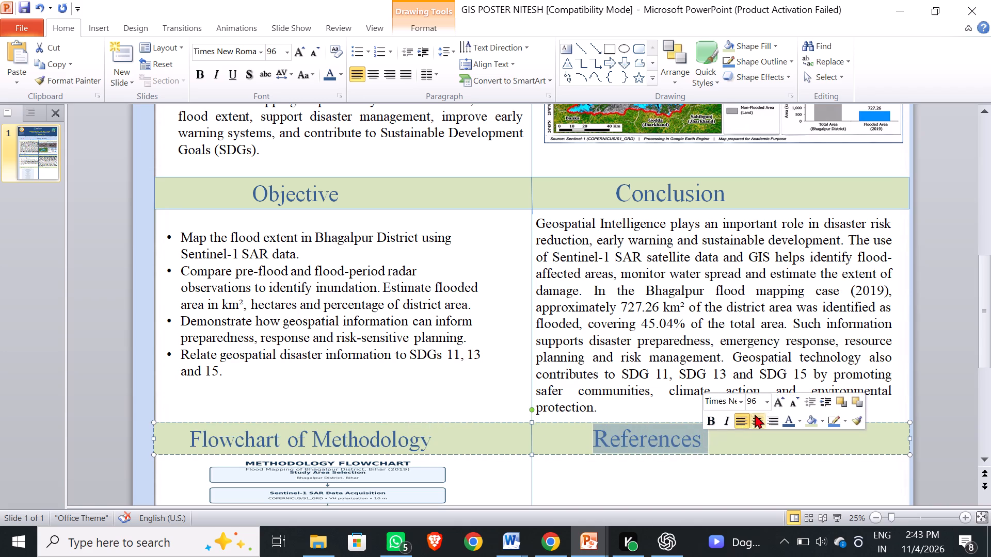
{"action": "left_click", "coordinate": [793, 404]}
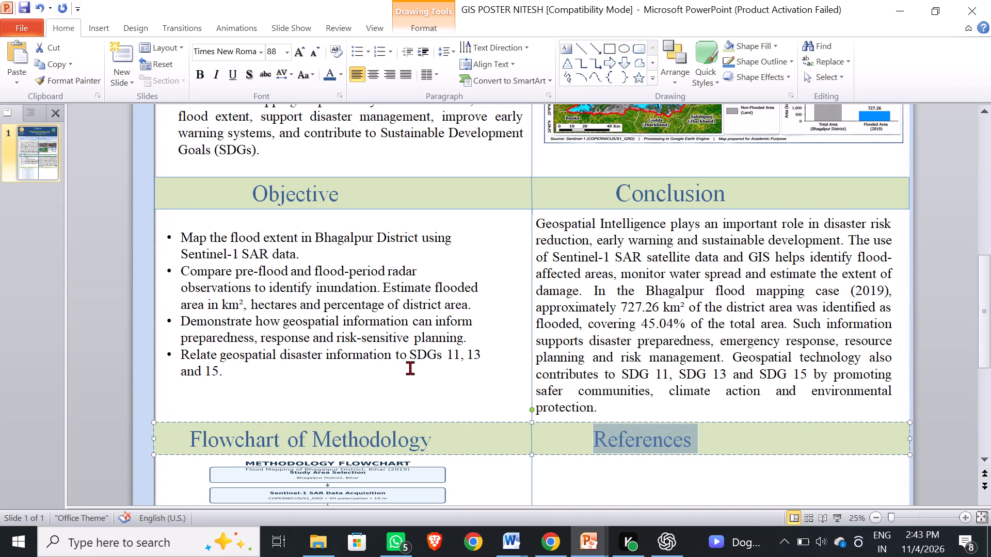
Check the text formatting of the Objective and Conclusion body text, and review the poster's lower sections down to the footer.
{"action": "scroll", "coordinate": [410, 357], "scroll_direction": "up", "scroll_amount": 1}
{"action": "scroll", "coordinate": [410, 357], "scroll_direction": "down", "scroll_amount": 1}
{"action": "scroll", "coordinate": [410, 357], "scroll_direction": "up", "scroll_amount": 6}
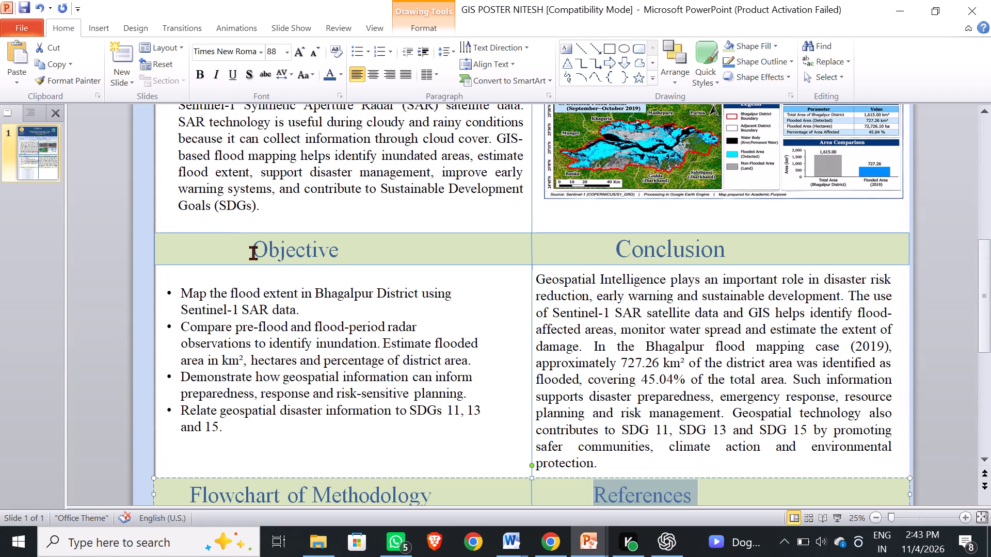
{"action": "left_click_drag", "start_coordinate": [264, 316], "coordinate": [313, 332]}
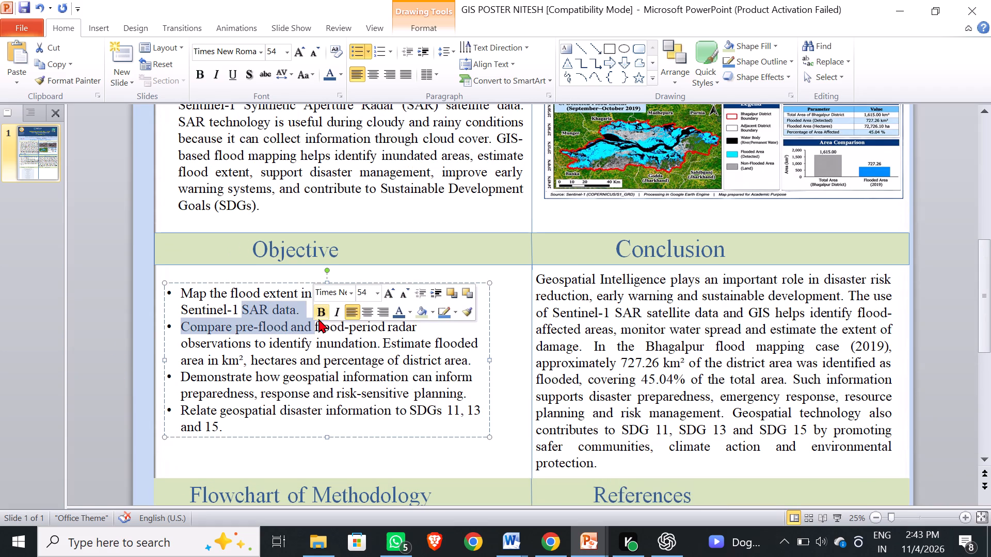
{"action": "left_click_drag", "start_coordinate": [657, 350], "coordinate": [694, 354]}
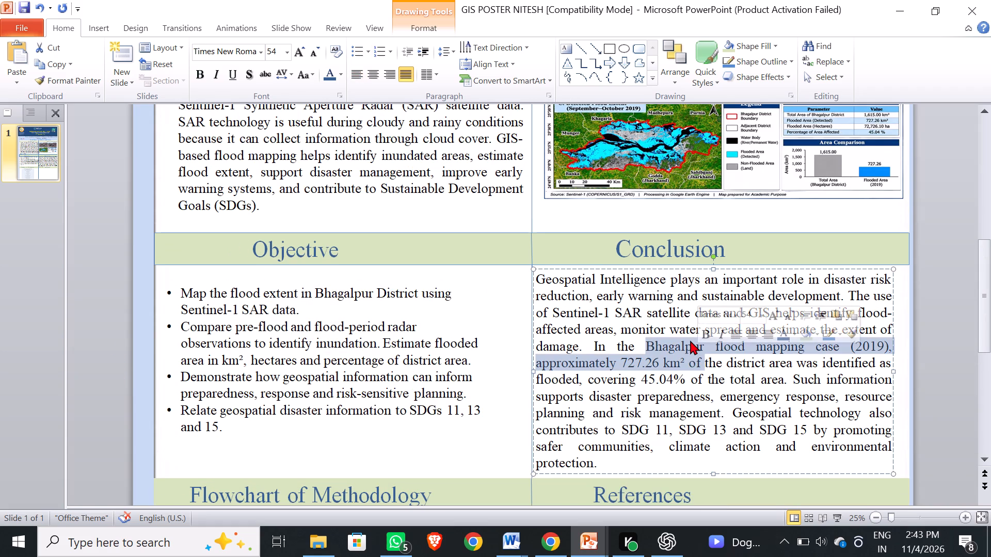
{"action": "scroll", "coordinate": [451, 363], "scroll_direction": "down", "scroll_amount": 7}
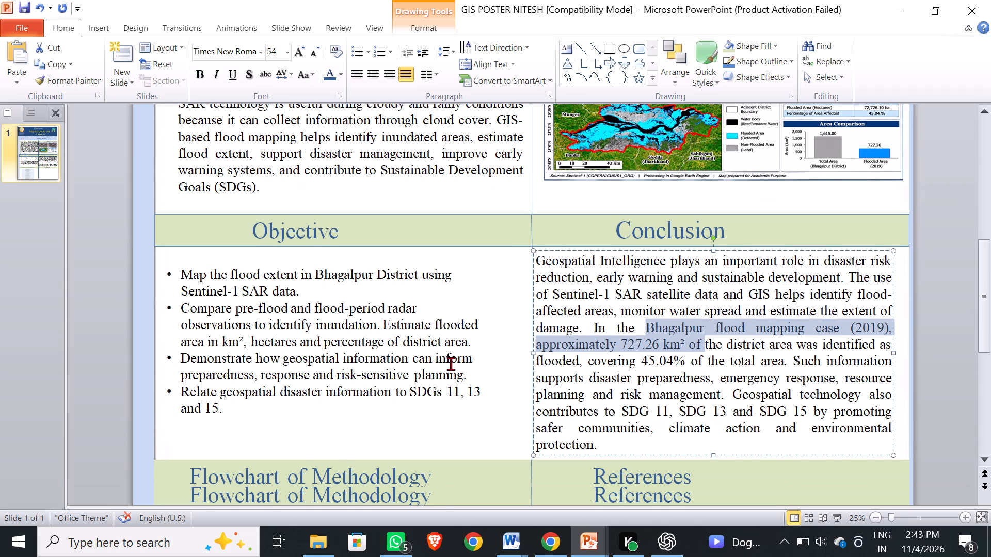
{"action": "scroll", "coordinate": [451, 364], "scroll_direction": "down", "scroll_amount": 9}
{"action": "scroll", "coordinate": [451, 364], "scroll_direction": "up", "scroll_amount": 1}
{"action": "scroll", "coordinate": [451, 364], "scroll_direction": "down", "scroll_amount": 6}
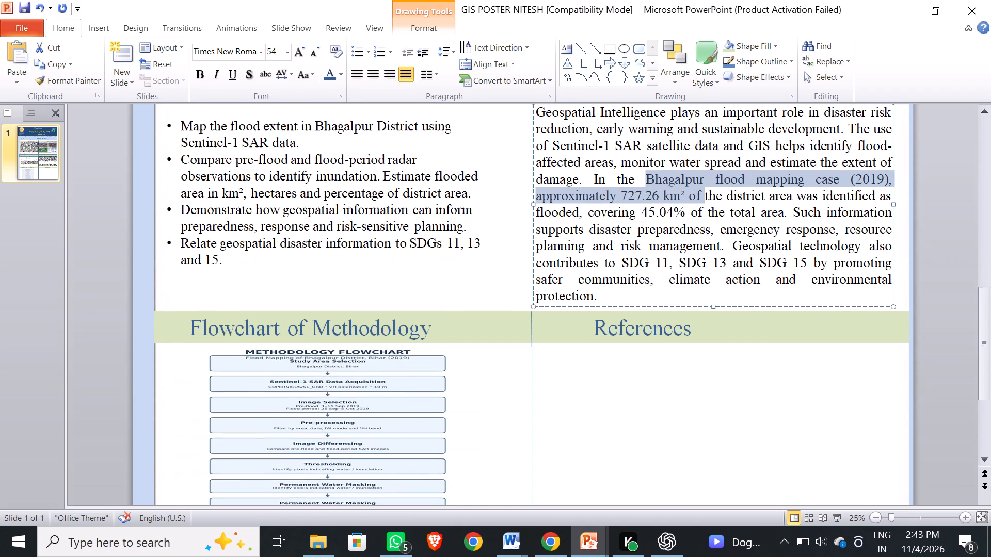
{"action": "scroll", "coordinate": [450, 363], "scroll_direction": "down", "scroll_amount": 3}
{"action": "scroll", "coordinate": [450, 363], "scroll_direction": "up", "scroll_amount": 1}
{"action": "scroll", "coordinate": [450, 363], "scroll_direction": "down", "scroll_amount": 14}
{"action": "scroll", "coordinate": [450, 363], "scroll_direction": "up", "scroll_amount": 2}
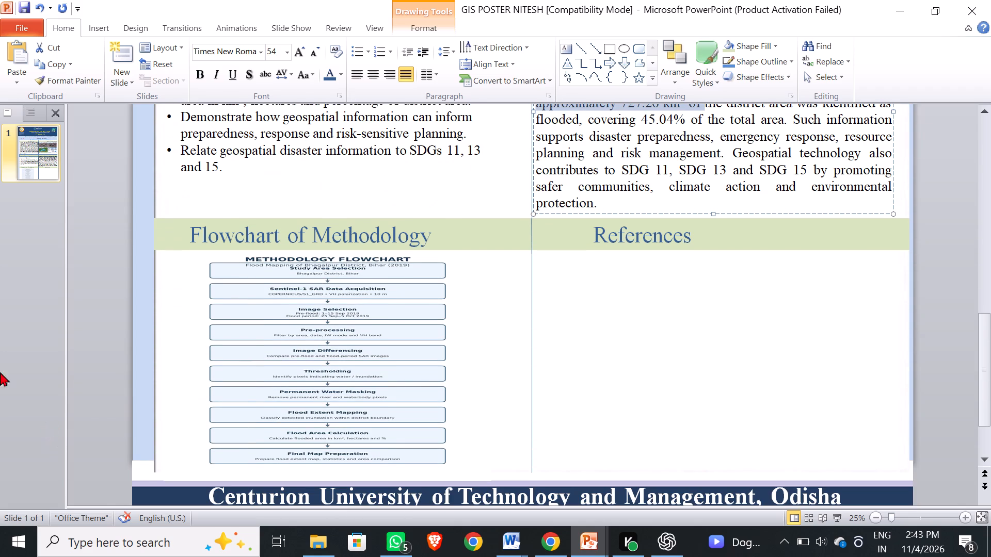
Save the poster as a new copy named GIS POSTER NITESH 1 in the same folder.
{"action": "left_click", "coordinate": [29, 23]}
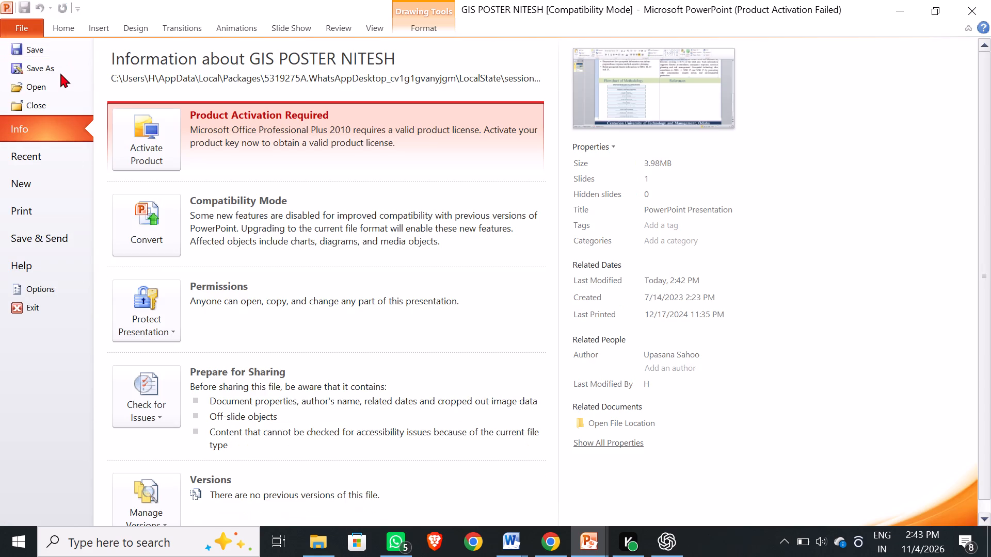
{"action": "left_click", "coordinate": [62, 64]}
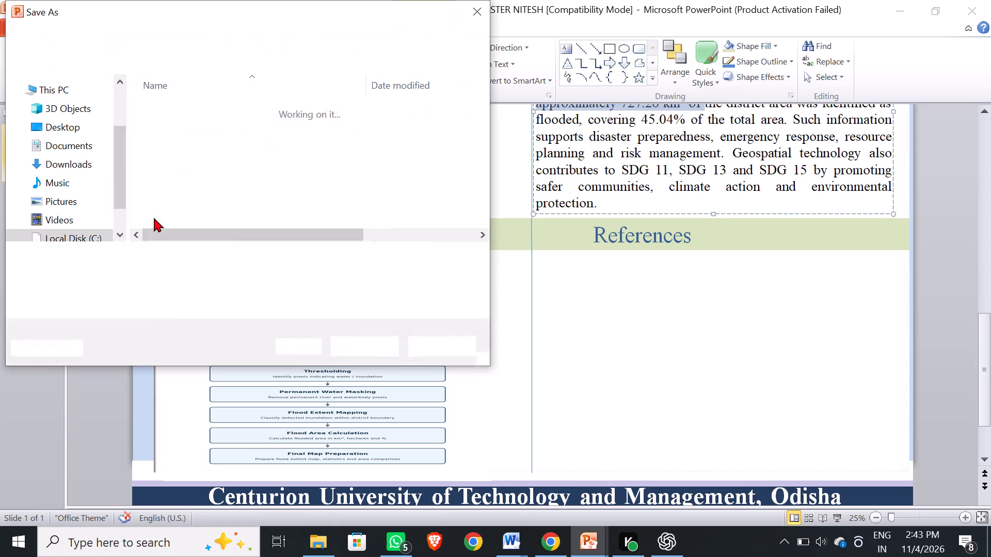
{"action": "left_click", "coordinate": [201, 261]}
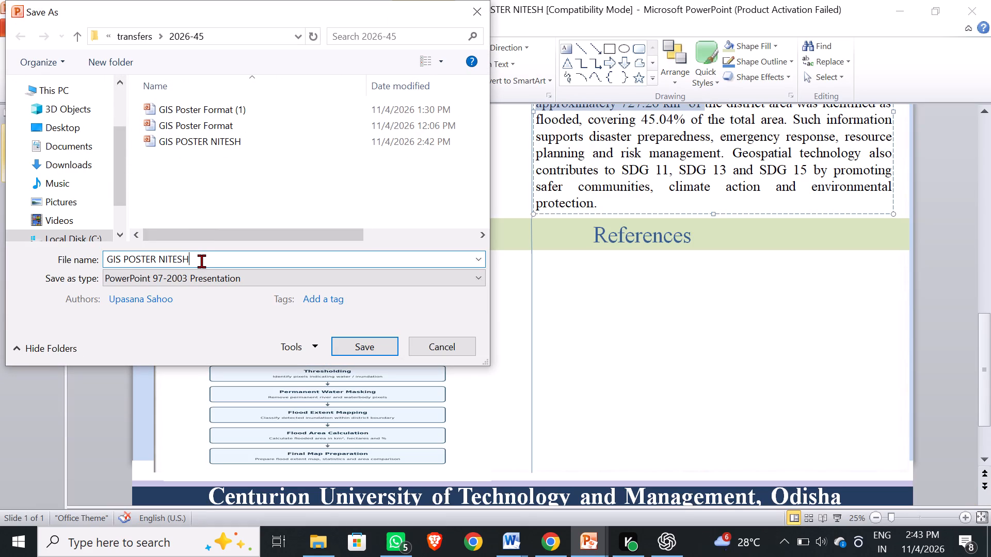
{"action": "key", "text": "space"}
{"action": "type", "text": "1"}
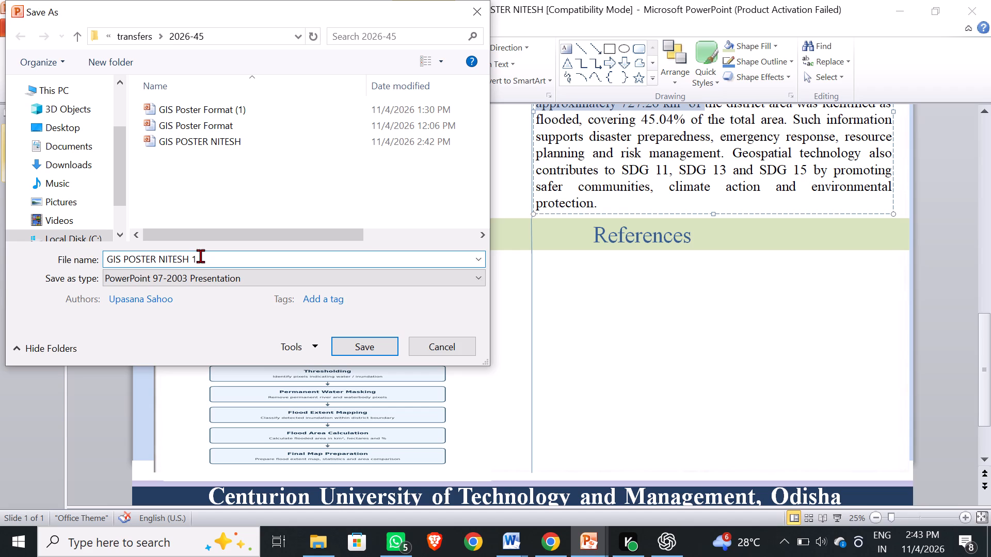
{"action": "left_click", "coordinate": [375, 348]}
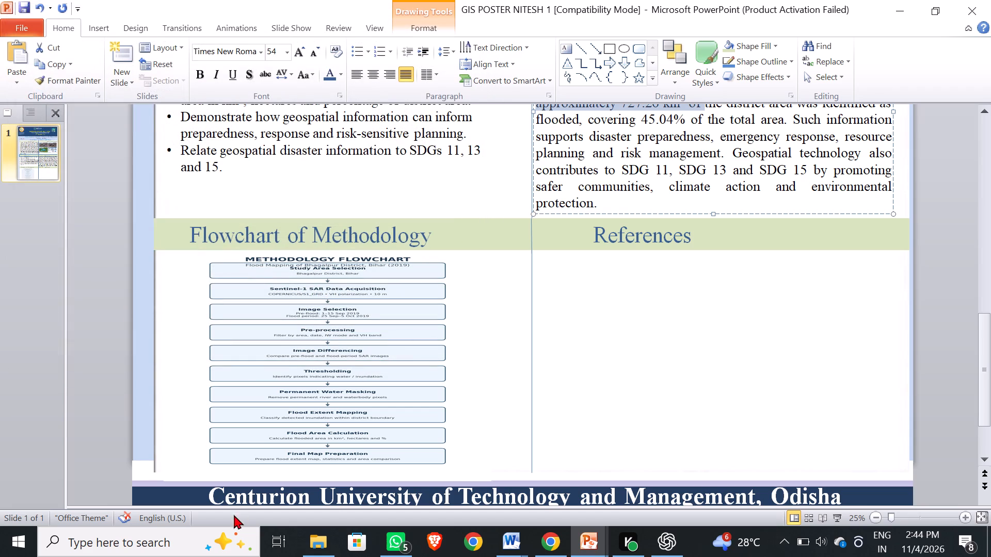
Switch to File Explorer and view the properties of the recent file GIS POSTER NITESH, leaving them unchanged.
{"action": "left_click", "coordinate": [311, 544]}
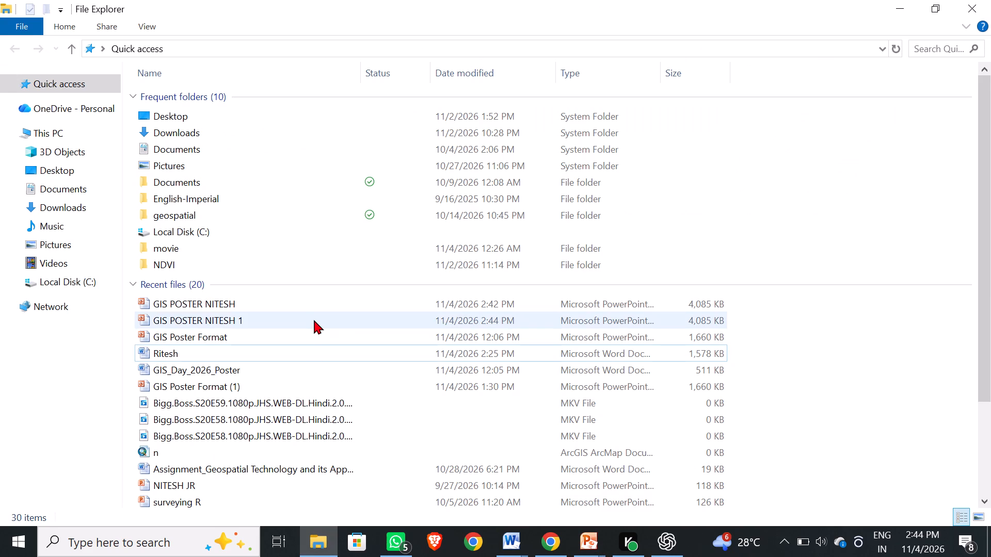
{"action": "right_click", "coordinate": [318, 306]}
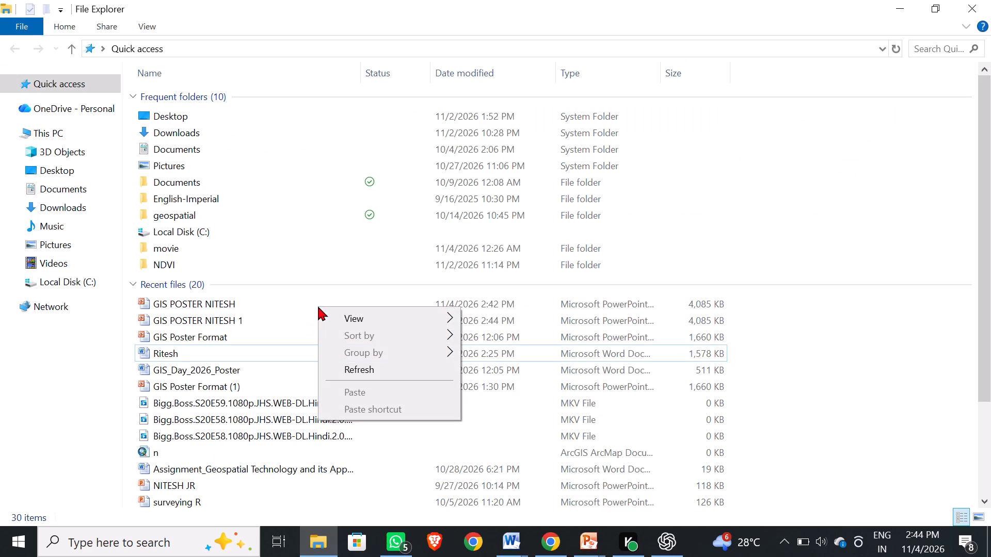
{"action": "left_click", "coordinate": [283, 305]}
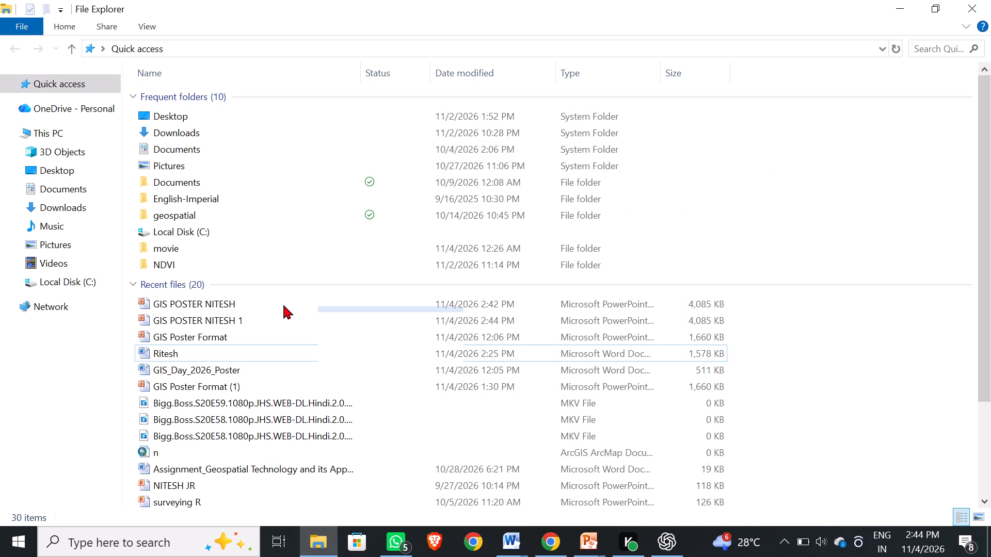
{"action": "right_click", "coordinate": [282, 303]}
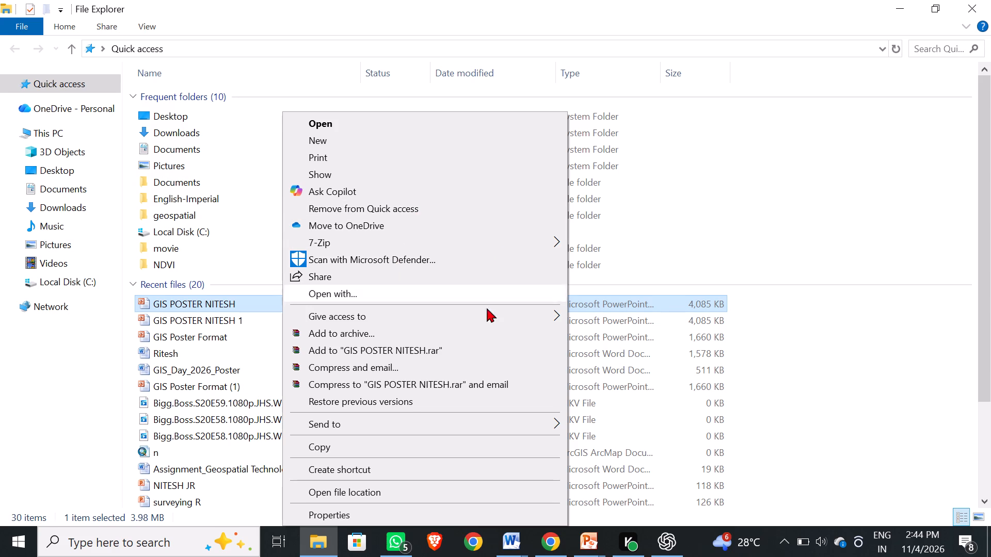
{"action": "scroll", "coordinate": [405, 401], "scroll_direction": "down", "scroll_amount": 6}
{"action": "left_click", "coordinate": [153, 326]}
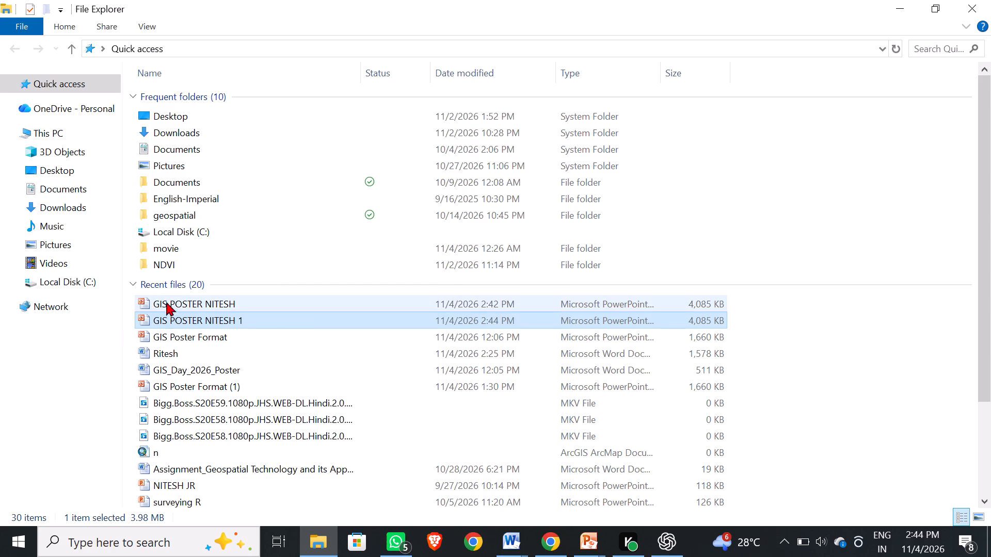
{"action": "left_click", "coordinate": [167, 302]}
{"action": "right_click", "coordinate": [167, 300]}
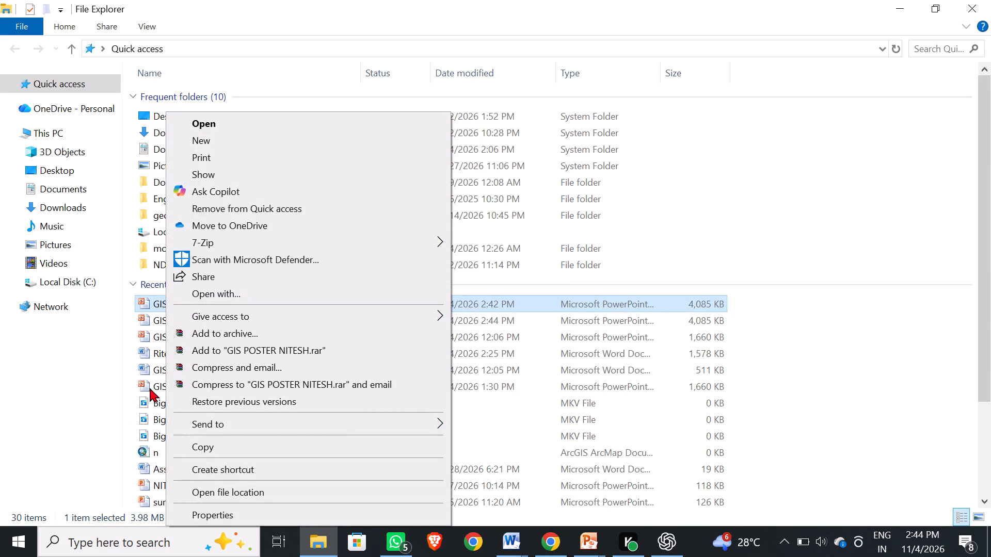
{"action": "left_click", "coordinate": [207, 509]}
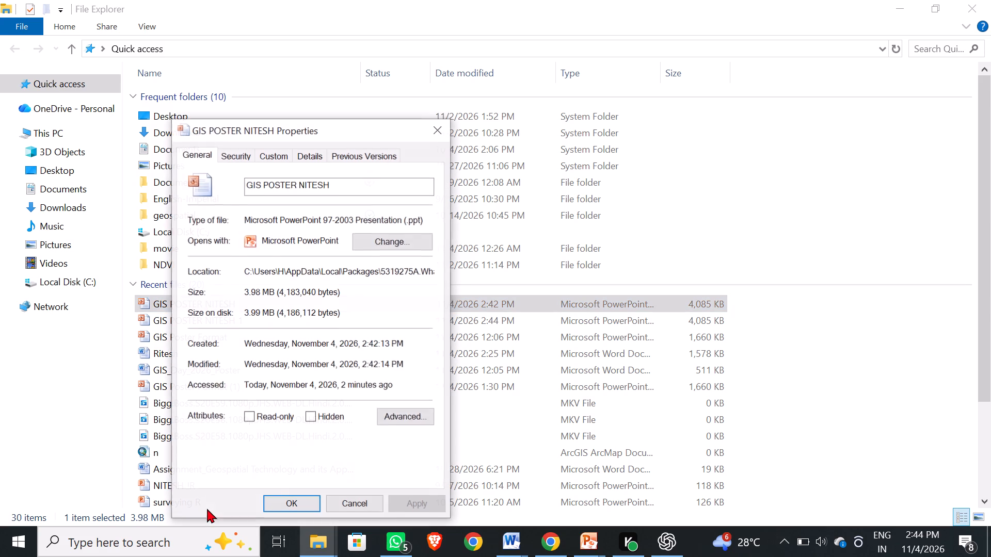
{"action": "left_click", "coordinate": [427, 128]}
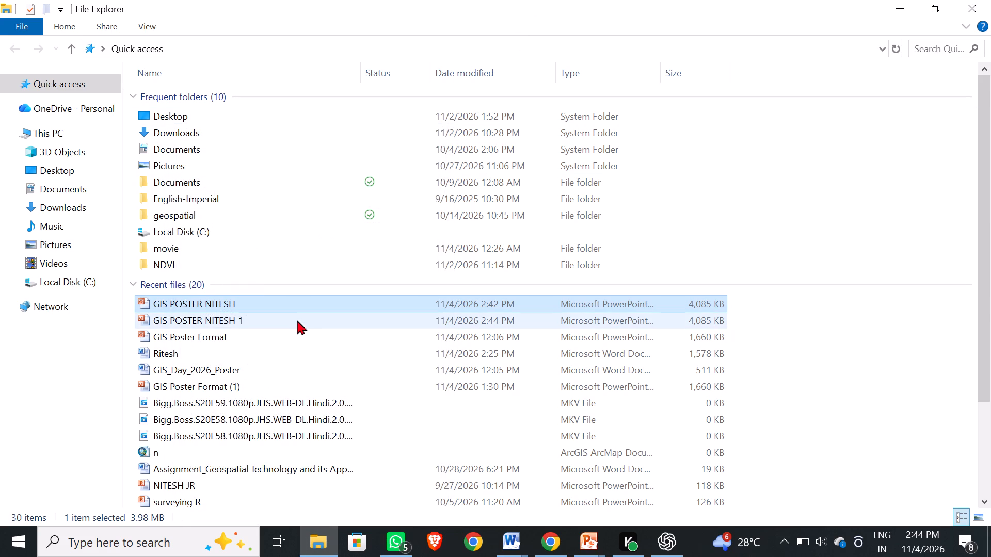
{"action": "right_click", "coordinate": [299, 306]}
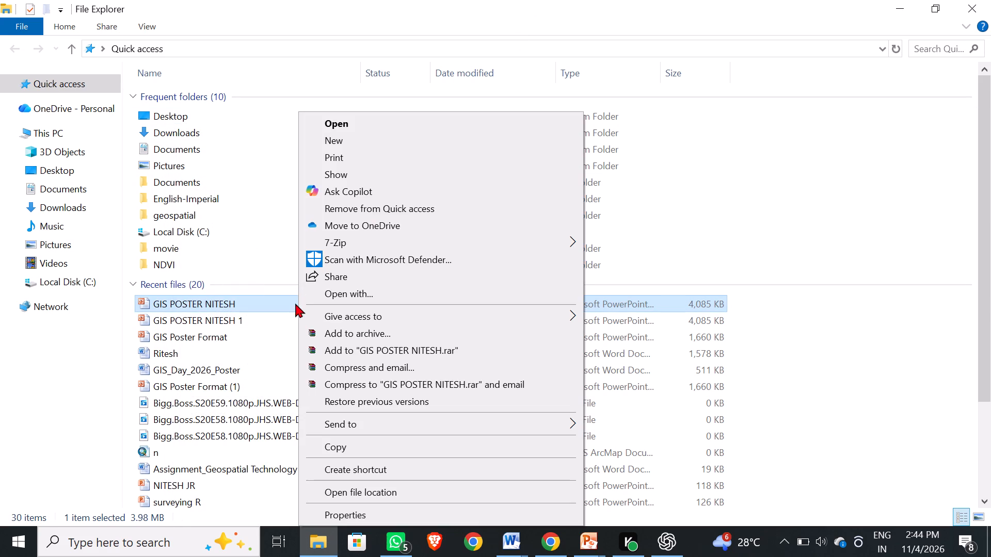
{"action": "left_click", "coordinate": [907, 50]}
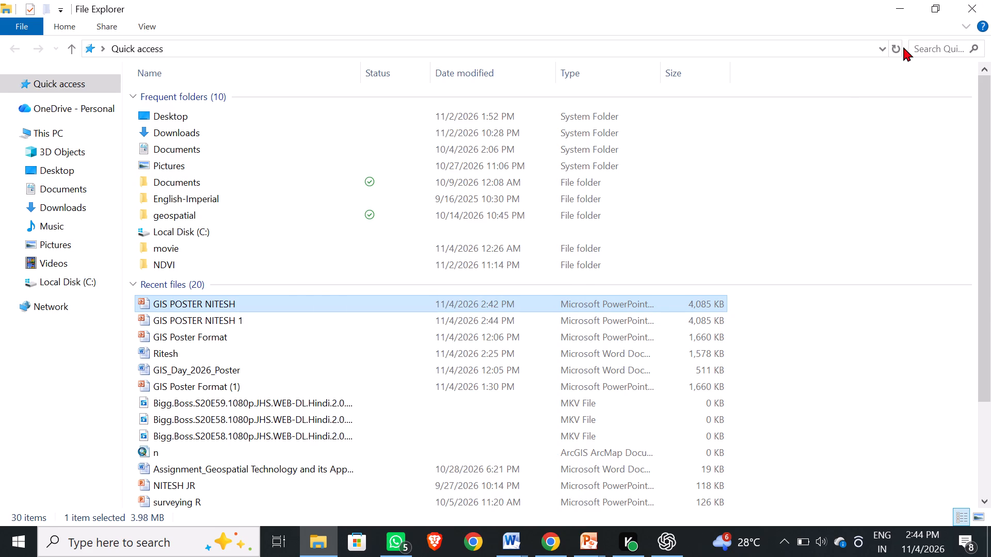
{"action": "left_click", "coordinate": [972, 10]}
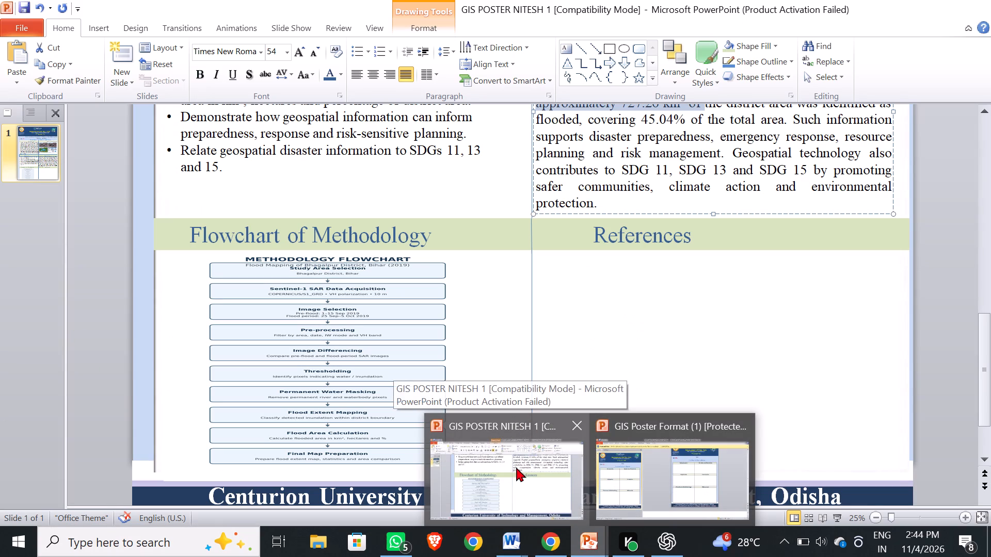